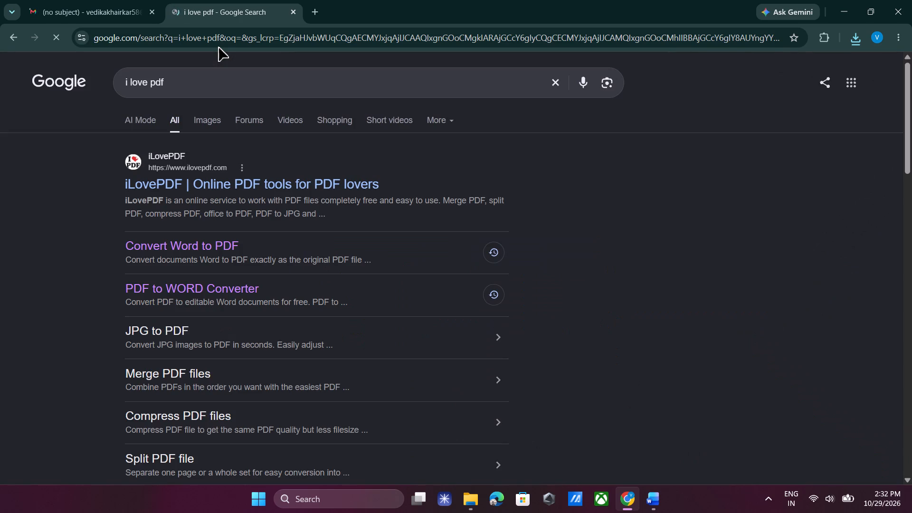
Open the iLovePDF website from the search results for "i love pdf".
click(185, 179)
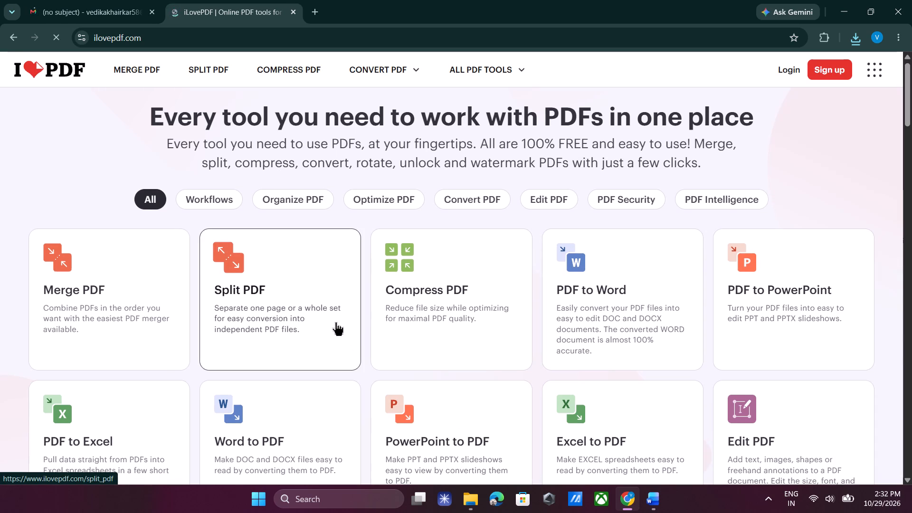
Open the PDF to Word conversion tool.
scroll(528, 282, down, 1)
click(626, 274)
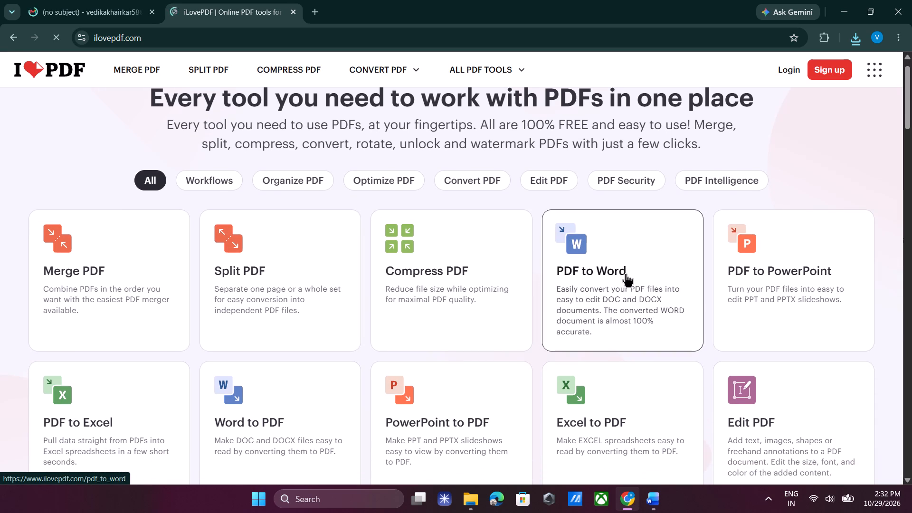
click(626, 274)
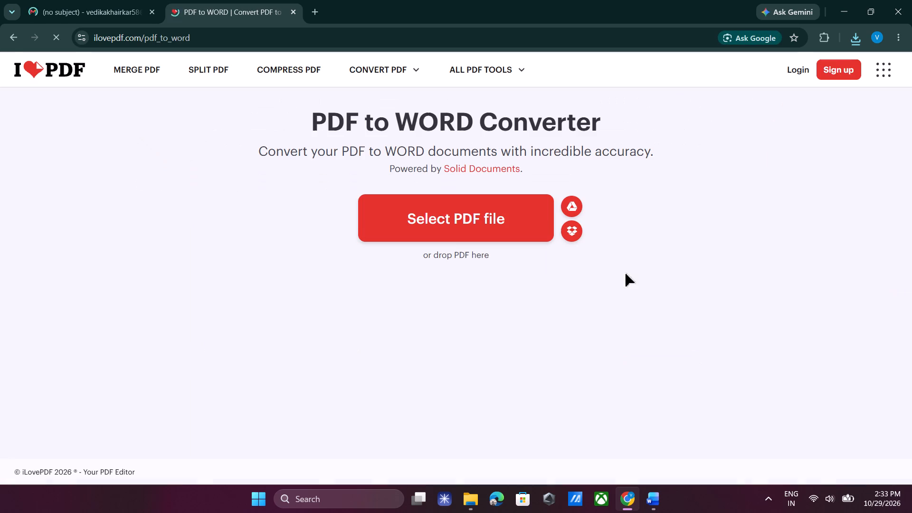
Open the PDF file chooser and look through the Home location for the PDF to convert.
click(483, 199)
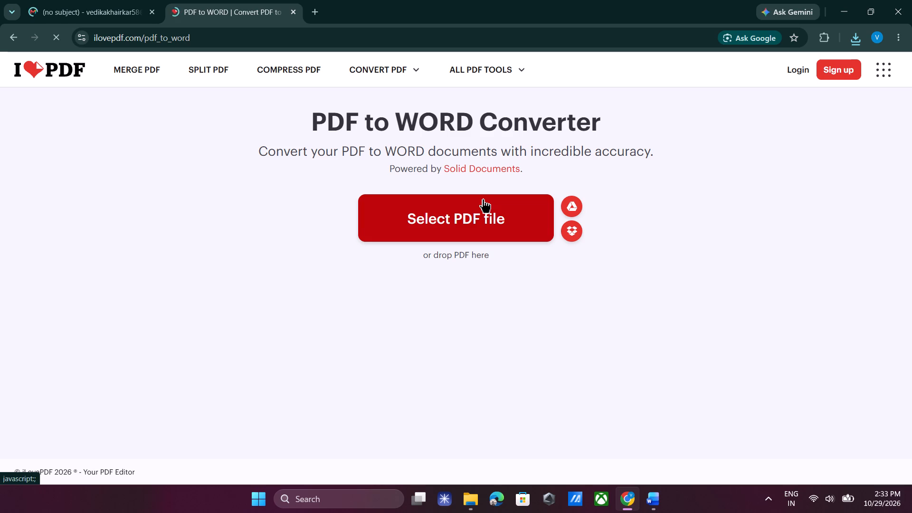
click(483, 199)
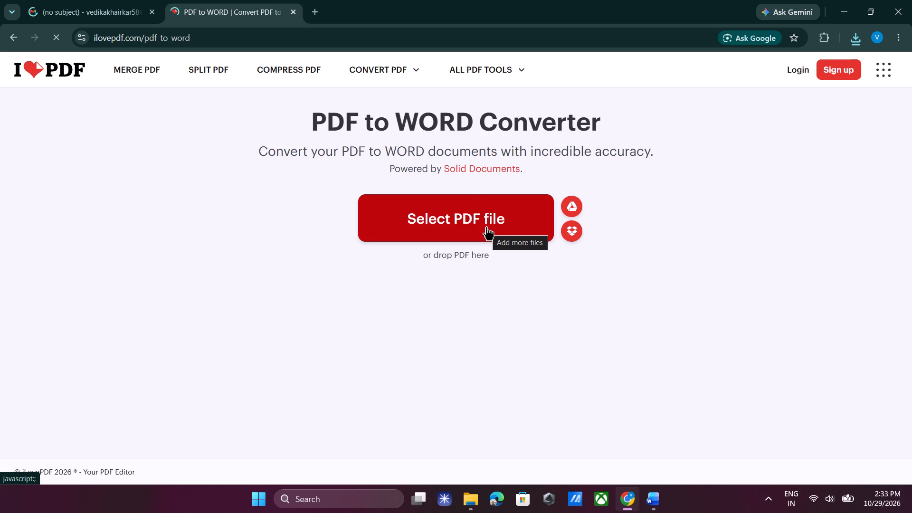
click(486, 227)
scroll(278, 211, up, 1)
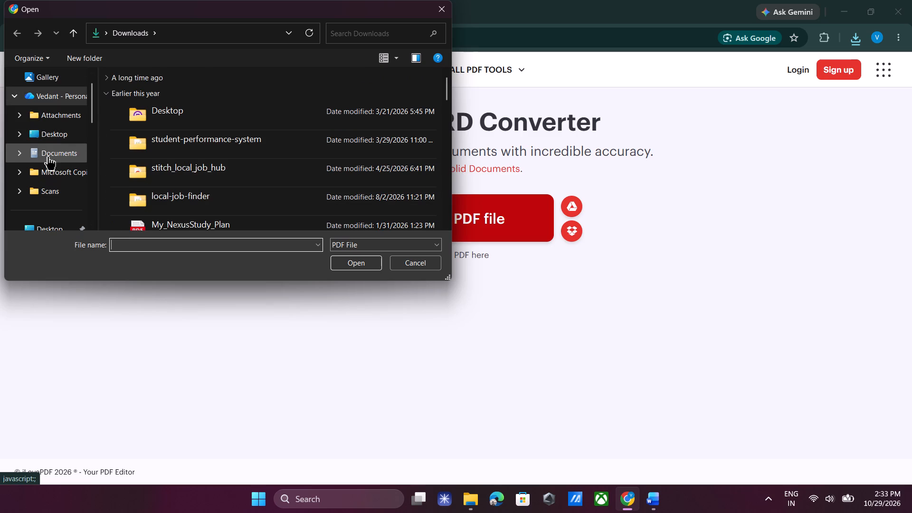
scroll(48, 141, up, 2)
click(49, 80)
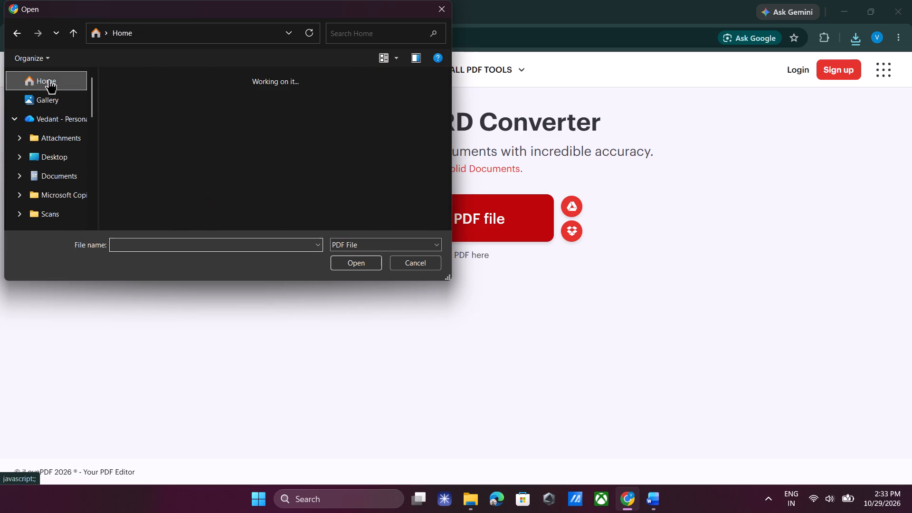
scroll(131, 158, down, 1)
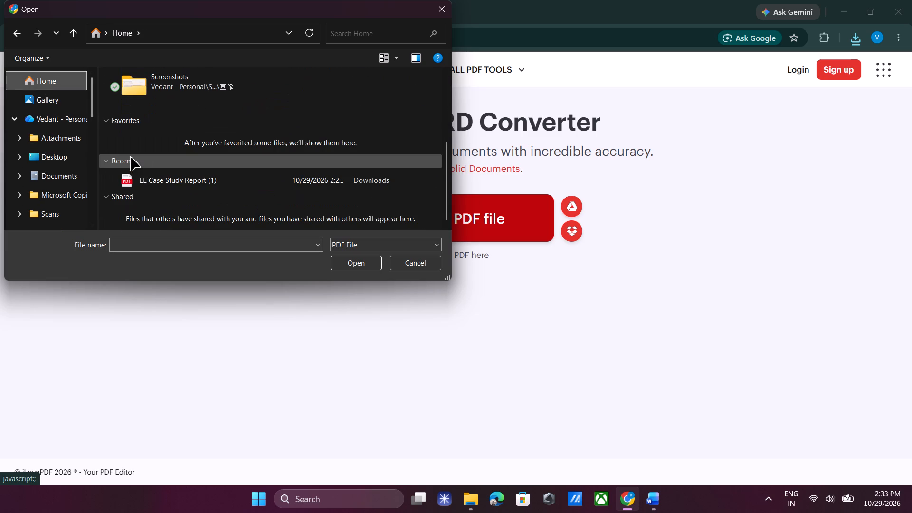
scroll(131, 158, down, 1)
click(131, 158)
scroll(131, 158, down, 1)
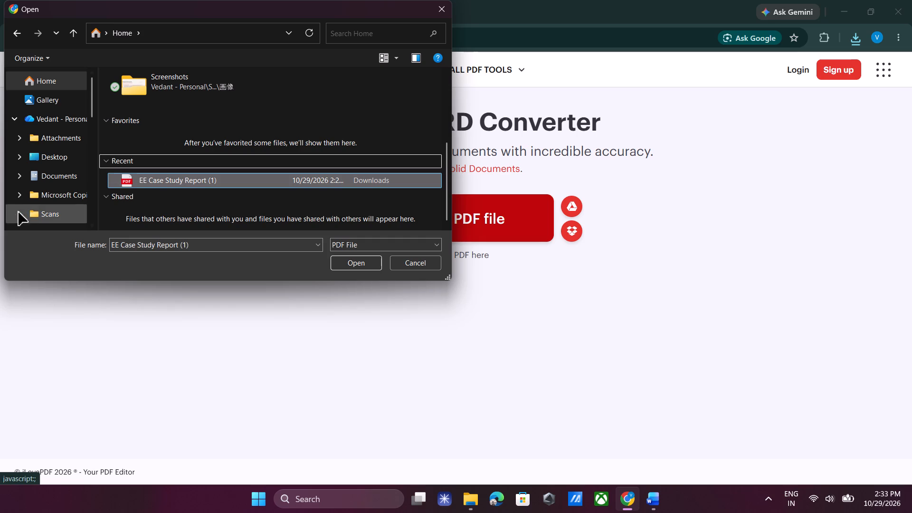
scroll(19, 211, down, 2)
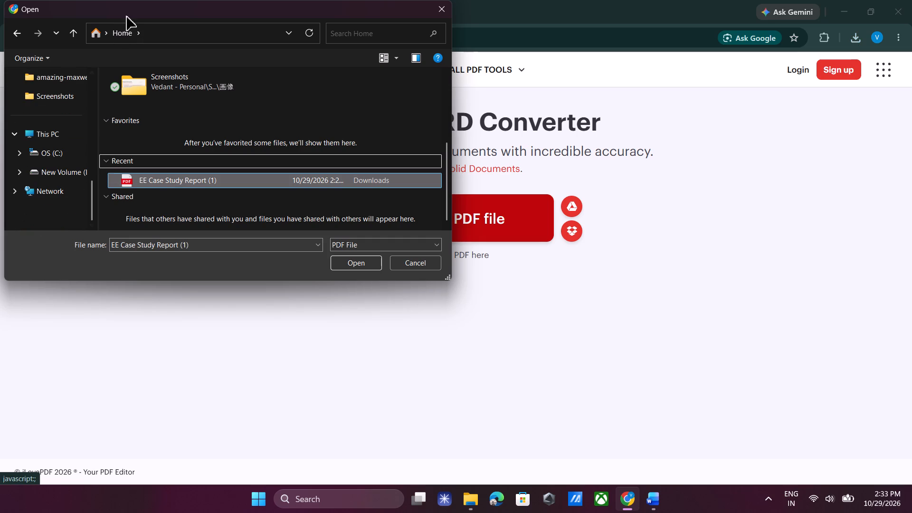
Enter Amazon as the file chooser's location to find the Amazon_Economic_Evaluation PDF for conversion.
double_click(116, 37)
double_click(96, 38)
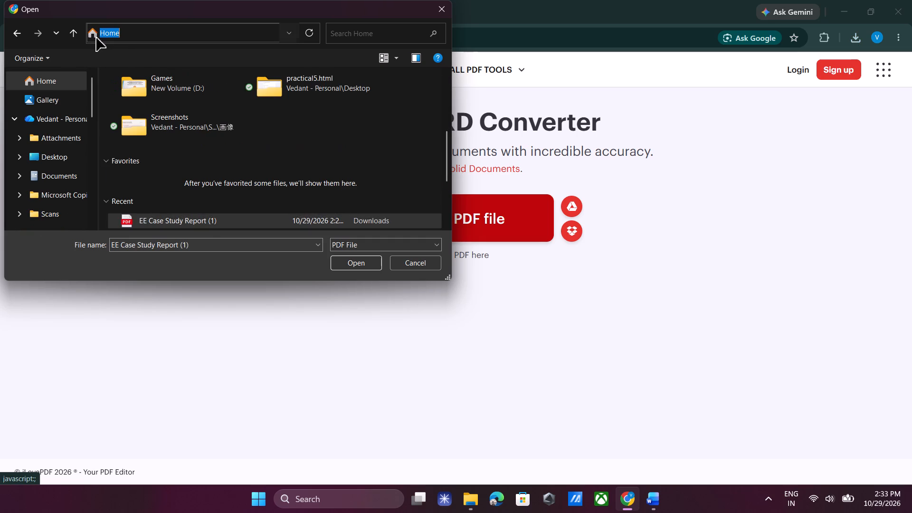
key(BackSpace)
key(BackSpace)
key(shift+a)
text(mazo)
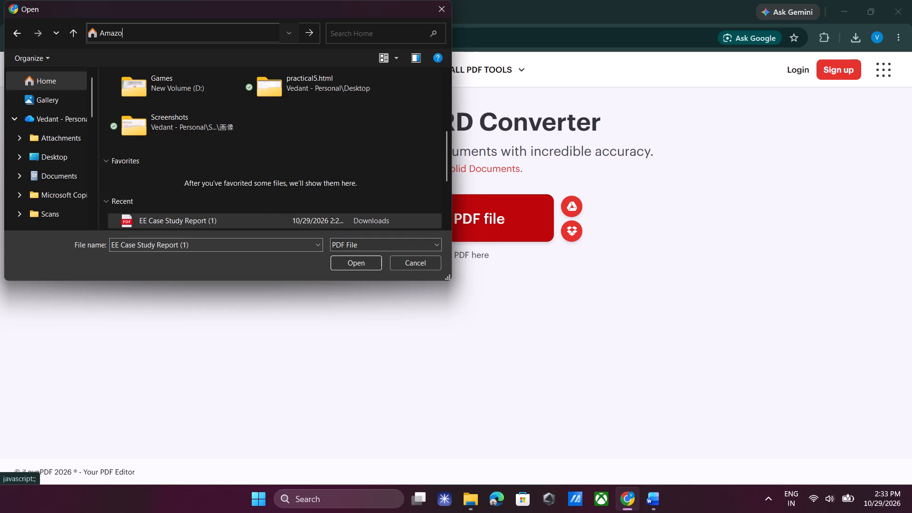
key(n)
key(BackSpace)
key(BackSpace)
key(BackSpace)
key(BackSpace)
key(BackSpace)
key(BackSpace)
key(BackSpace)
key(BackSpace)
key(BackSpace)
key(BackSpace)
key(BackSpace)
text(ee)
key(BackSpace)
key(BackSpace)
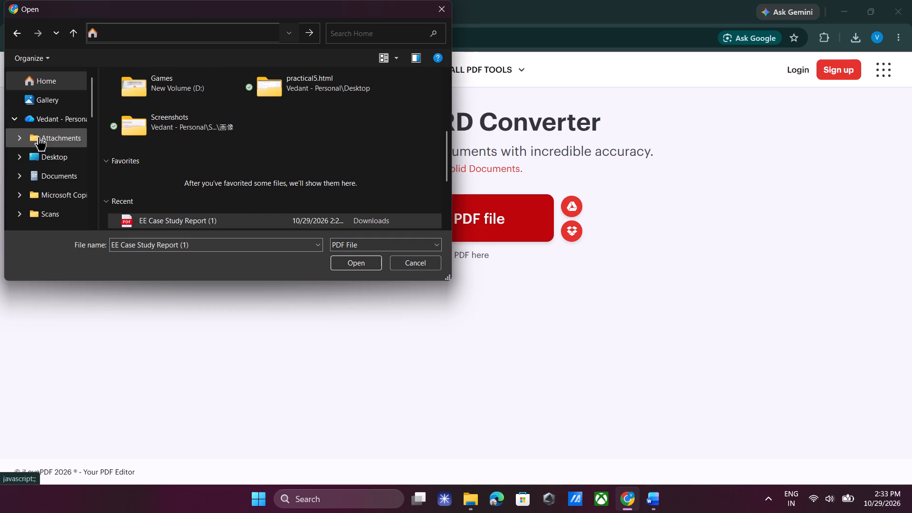
Browse the file chooser from This PC to the OS (C:) drive's Users > user > Downloads folder.
scroll(47, 179, down, 2)
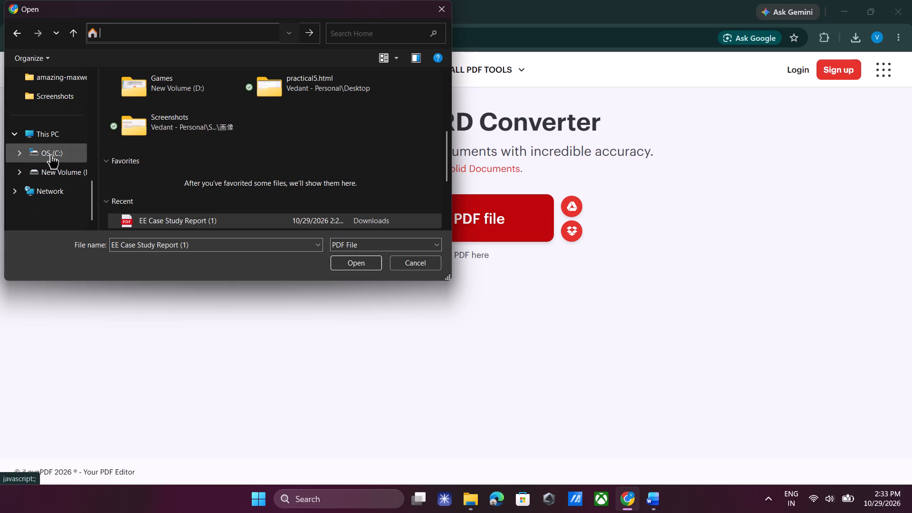
click(18, 136)
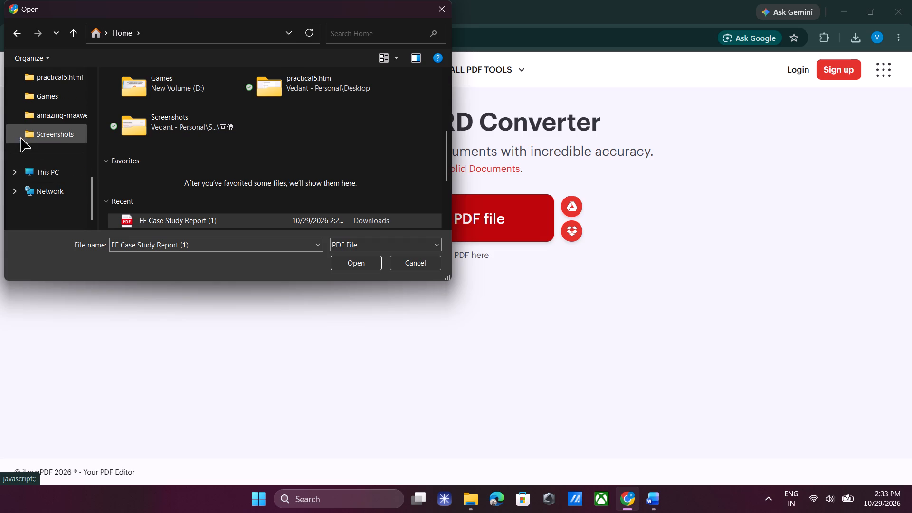
click(28, 176)
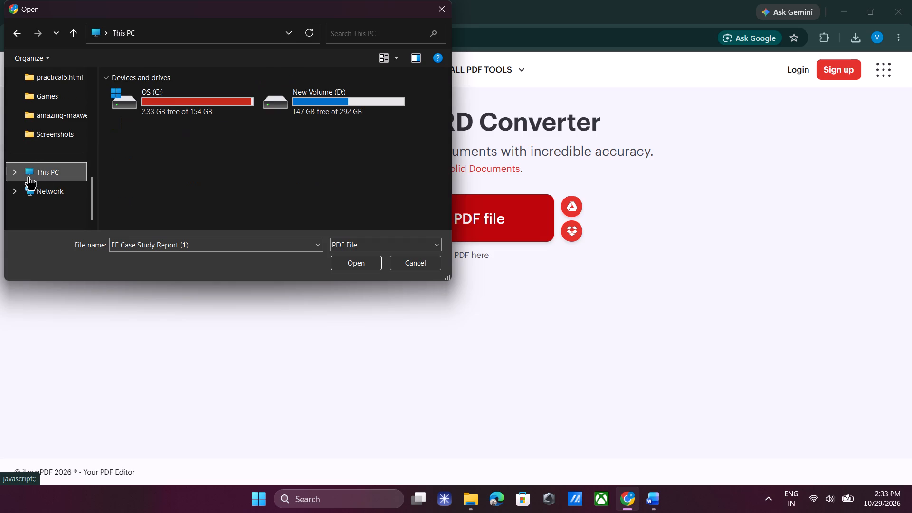
double_click(160, 90)
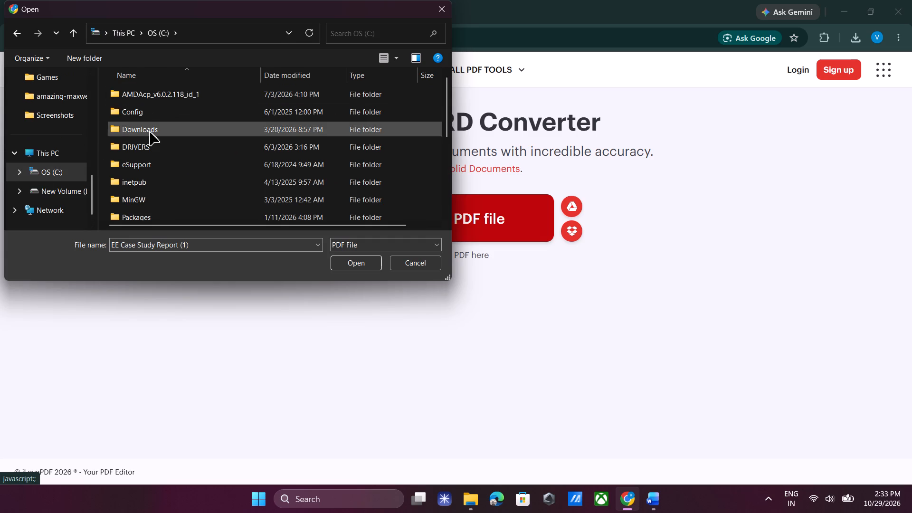
double_click(150, 133)
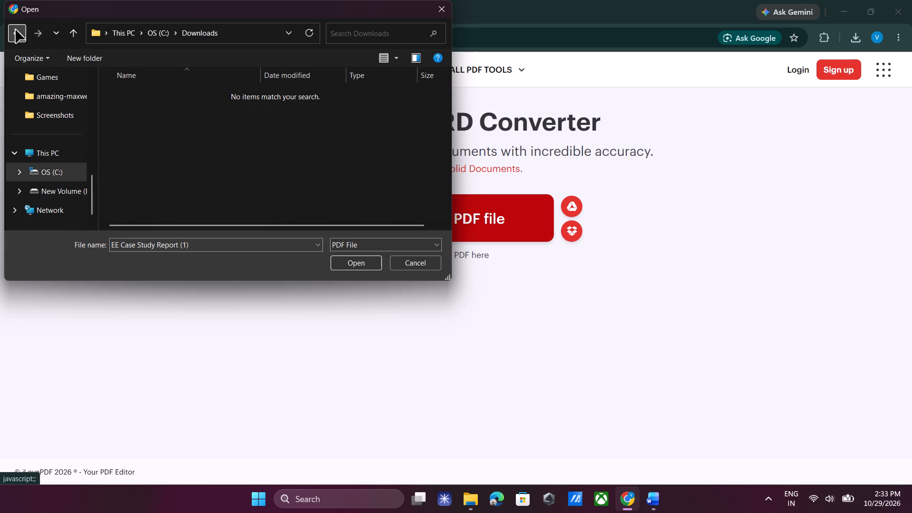
click(16, 30)
scroll(161, 161, down, 1)
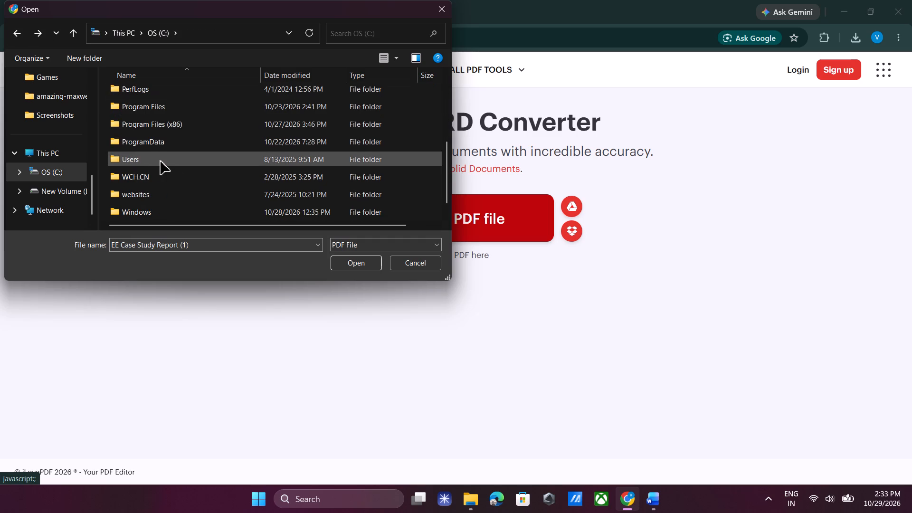
scroll(161, 161, down, 1)
double_click(160, 161)
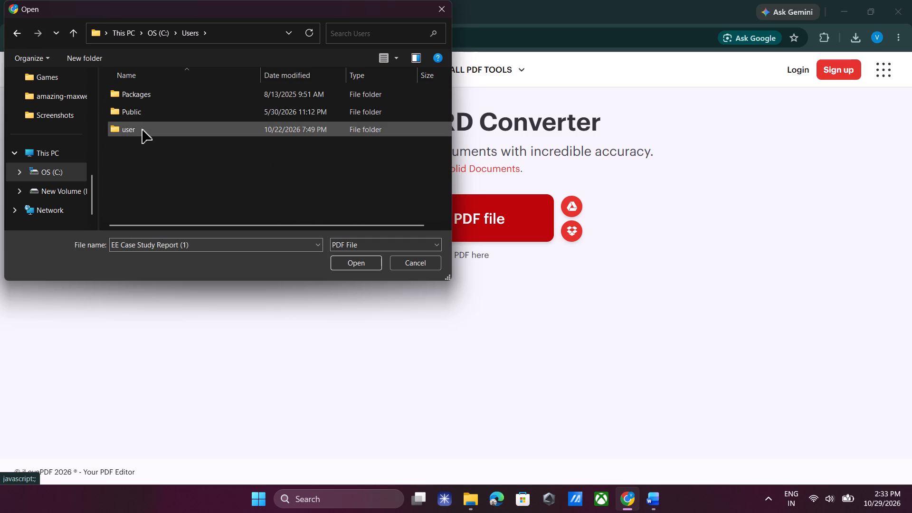
double_click(142, 130)
scroll(142, 130, down, 2)
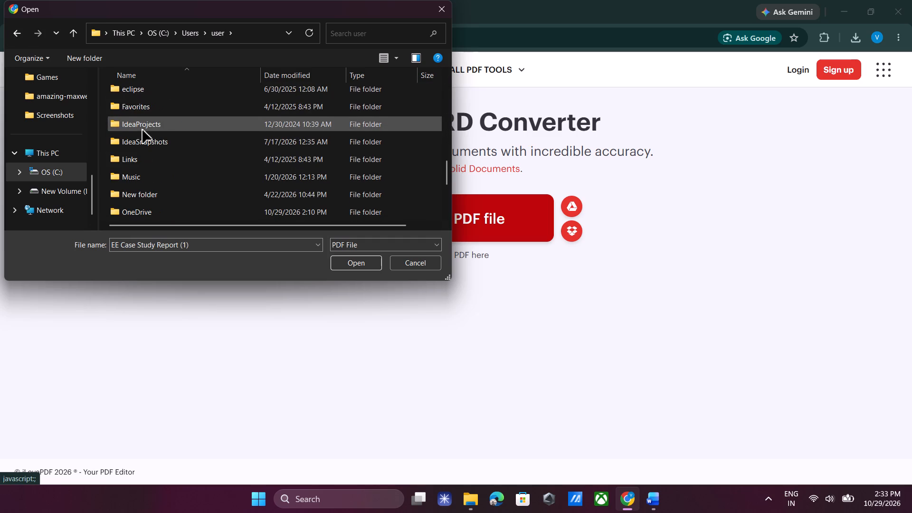
scroll(142, 130, down, 1)
scroll(142, 130, up, 1)
double_click(140, 140)
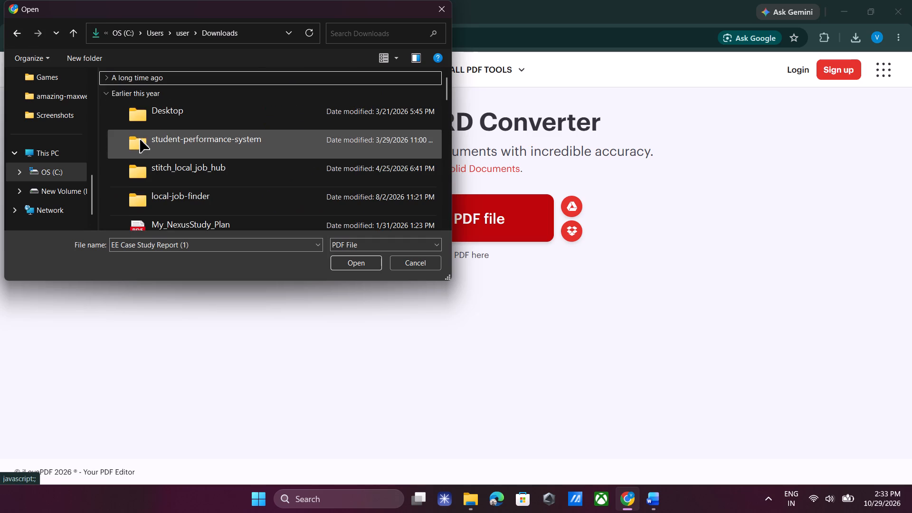
Find Amazon_Economic_Evaluation_Official_Report among today's files in Downloads and open it in the PDF to Word converter.
scroll(140, 140, down, 1)
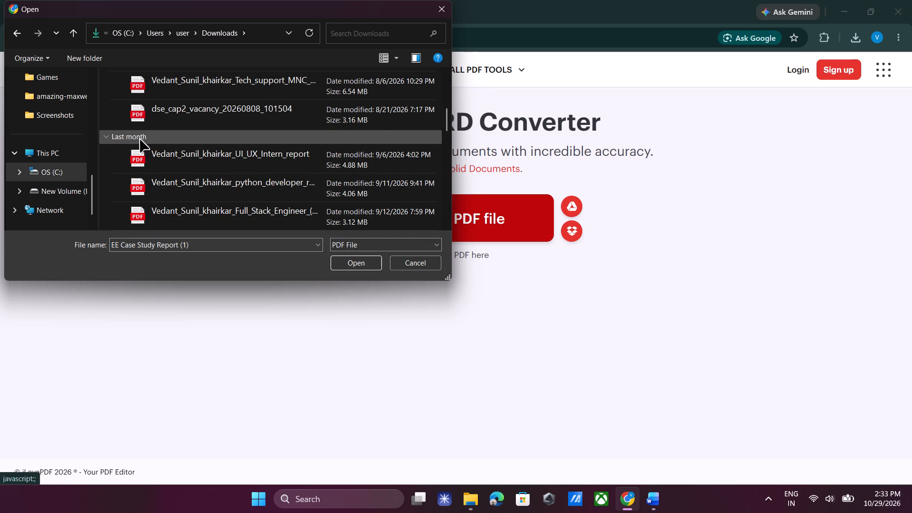
scroll(140, 140, up, 1)
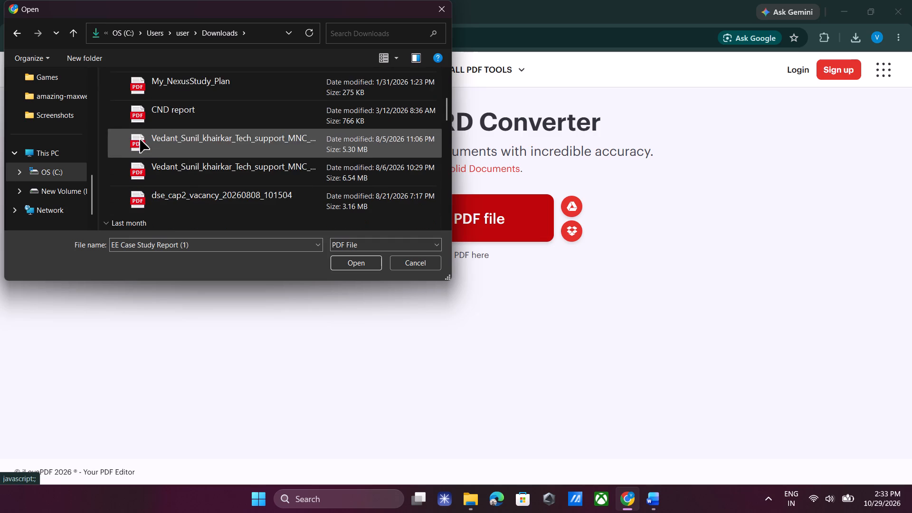
scroll(140, 140, down, 1)
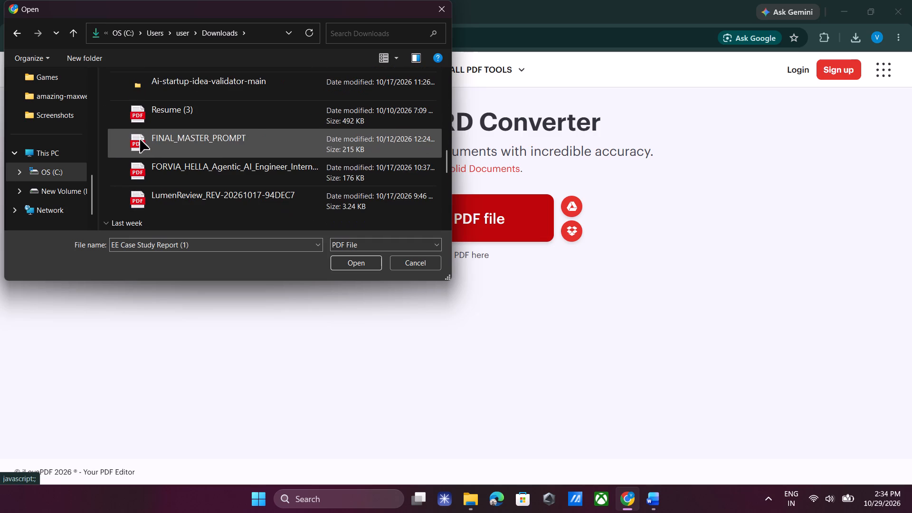
scroll(140, 140, down, 3)
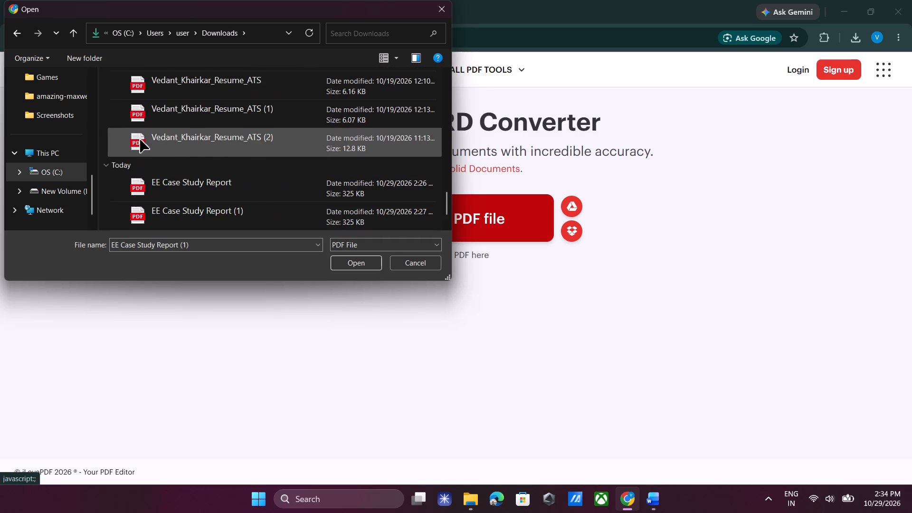
scroll(140, 140, down, 1)
click(203, 175)
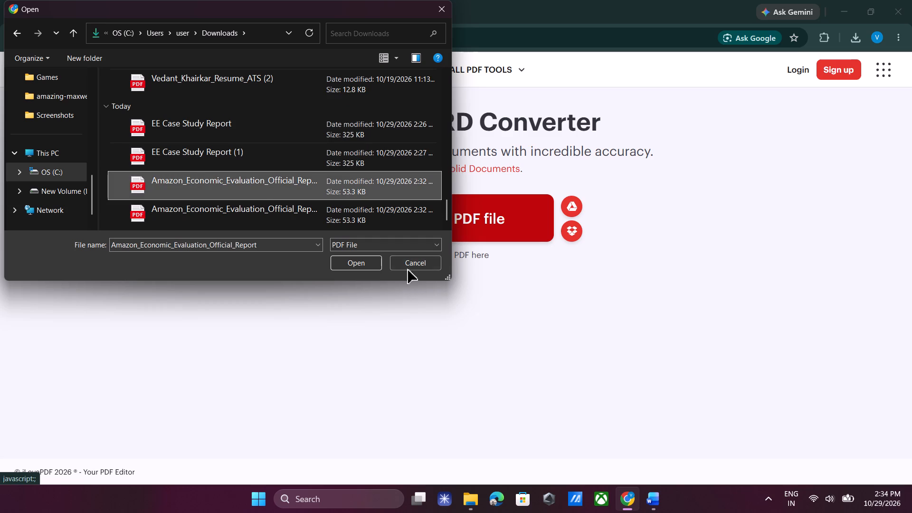
click(370, 269)
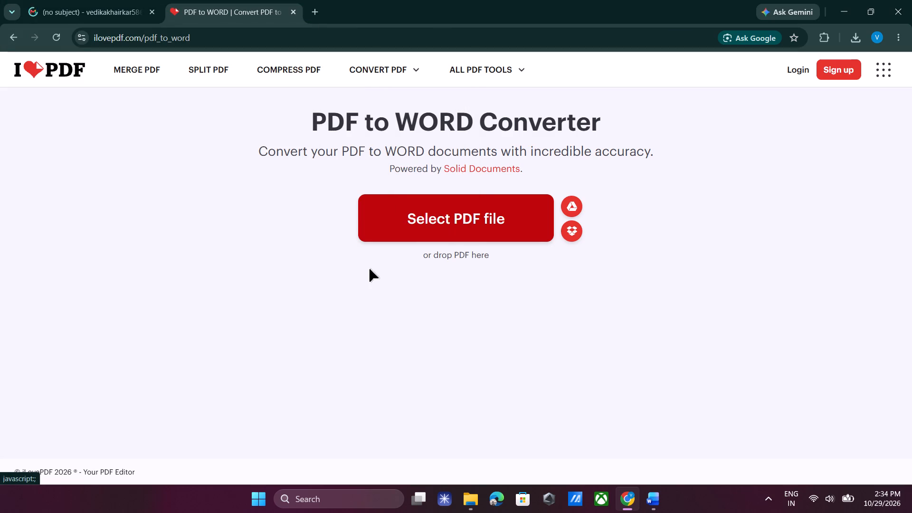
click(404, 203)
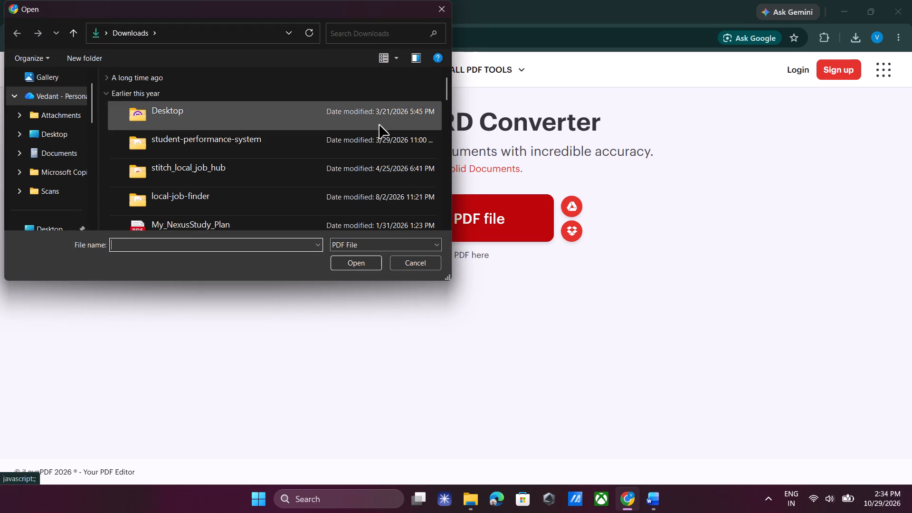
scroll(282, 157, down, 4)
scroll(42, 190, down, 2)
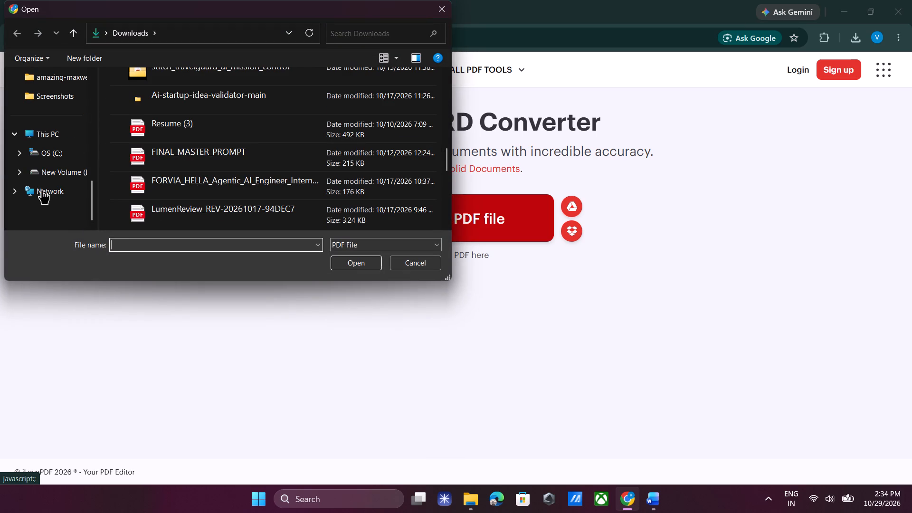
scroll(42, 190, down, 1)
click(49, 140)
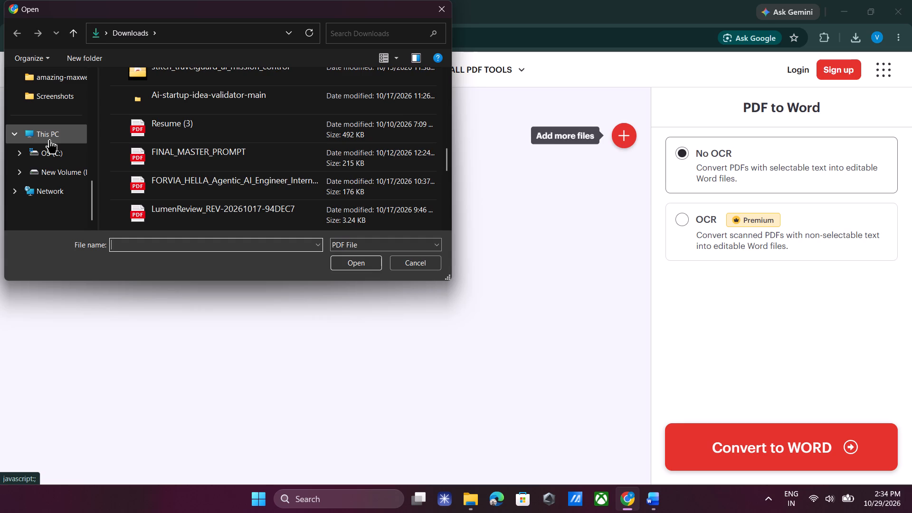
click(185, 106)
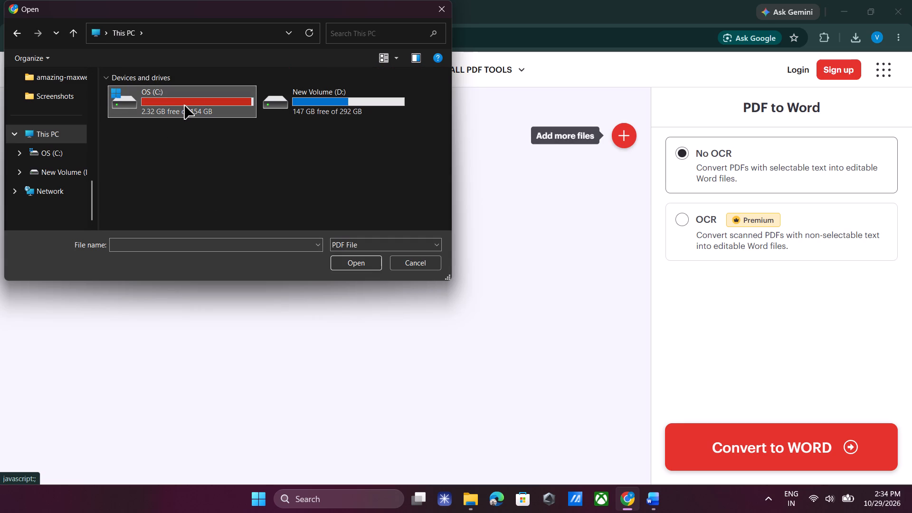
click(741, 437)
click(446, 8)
Convert the uploaded Amazon_Economic_Evaluation PDF to a Word document.
click(730, 457)
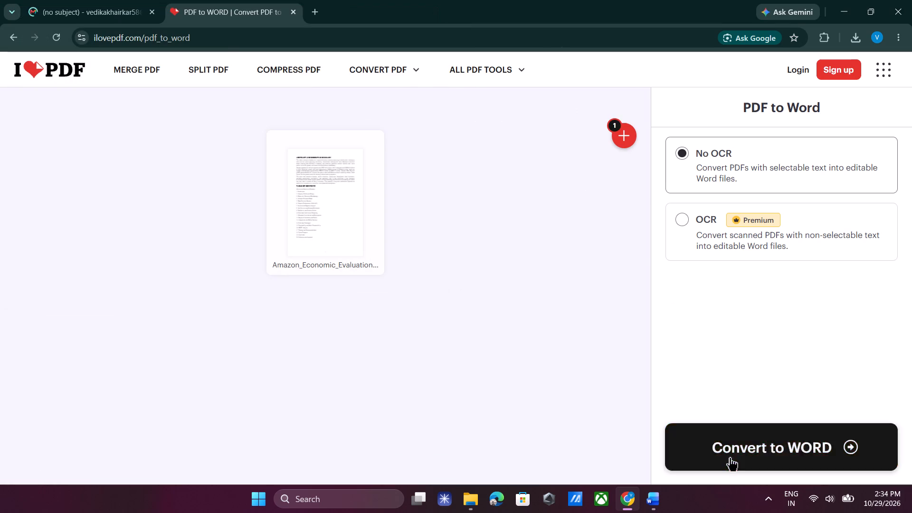
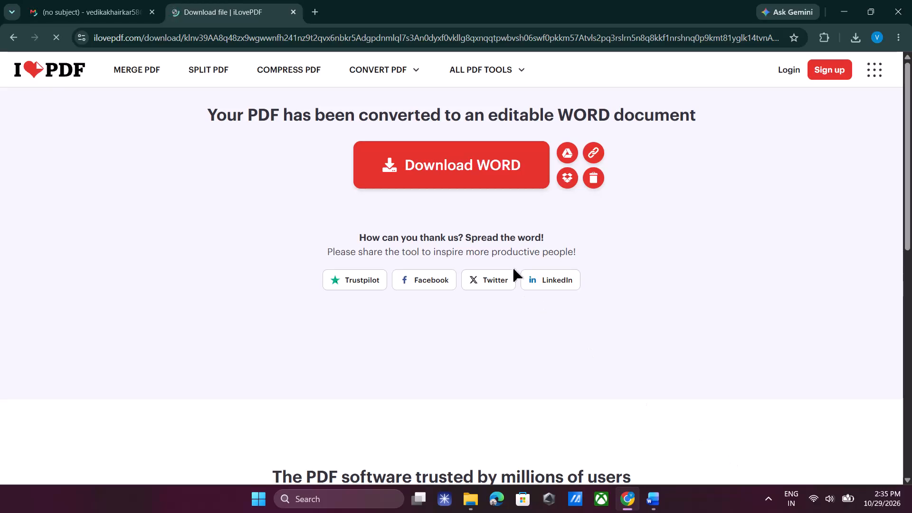
Download the converted Amazon_Economic_Evaluation_Official_Report document and open it in Word with editing enabled.
click(501, 166)
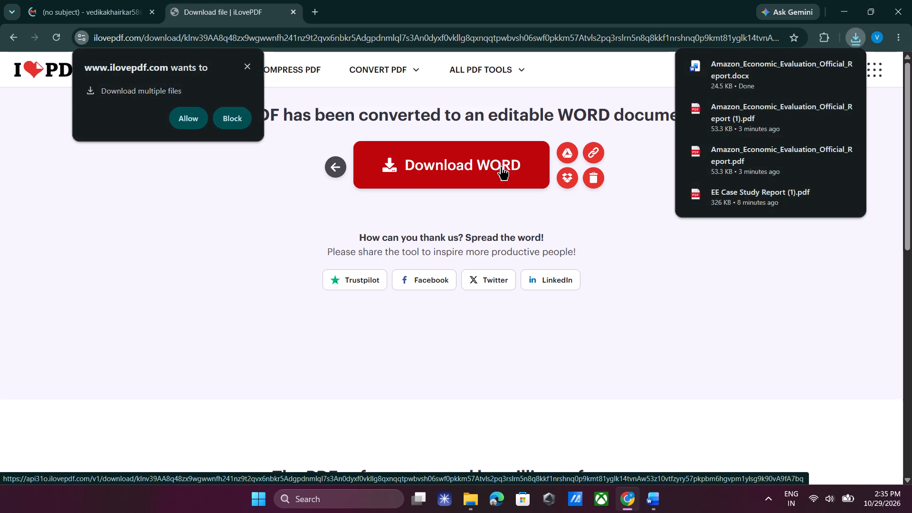
double_click(723, 76)
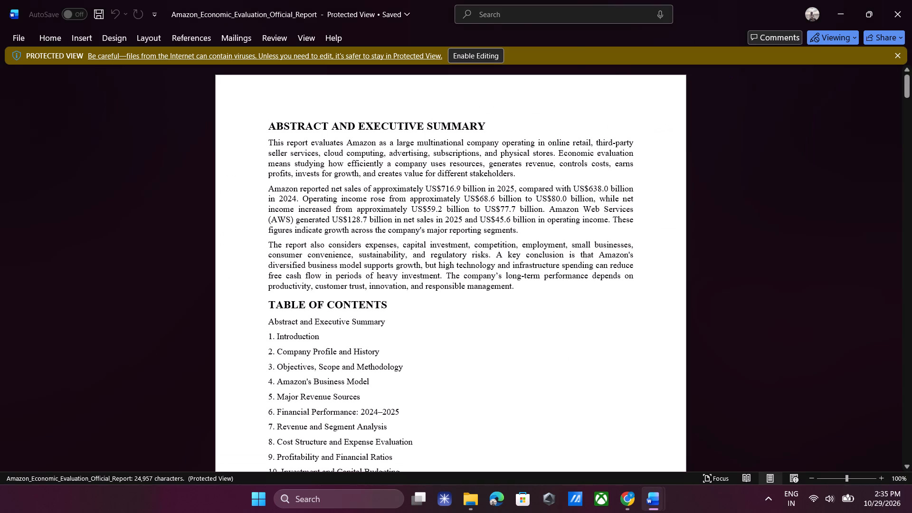
click(480, 54)
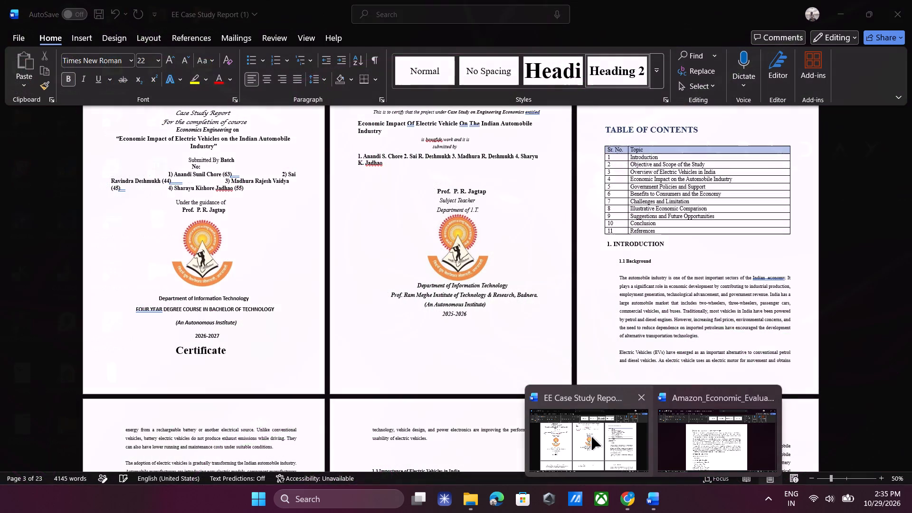
Switch to the EE Case Study Report (1) document and examine its table of contents and Introduction page at 100% zoom.
click(592, 437)
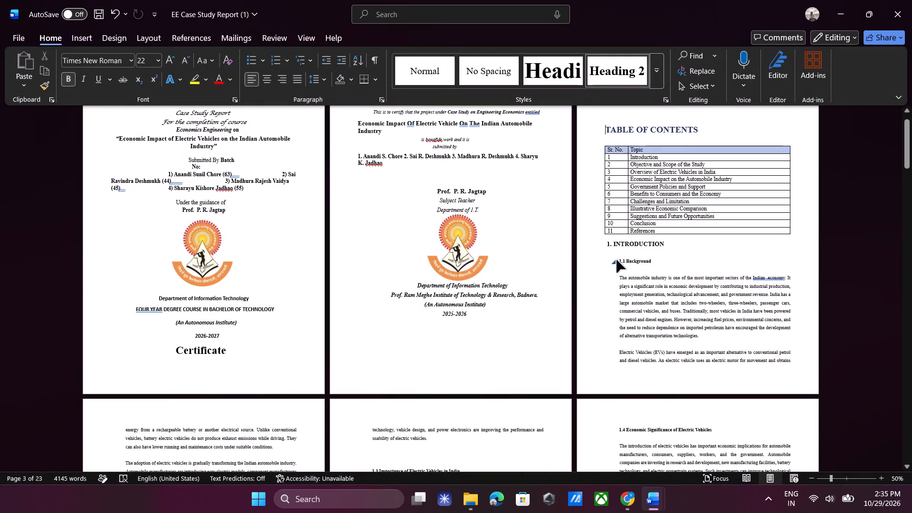
double_click(660, 259)
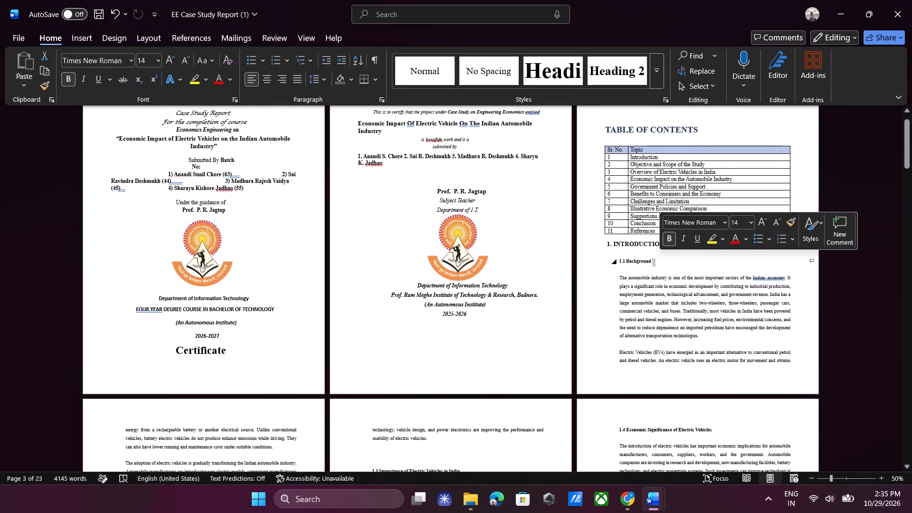
key(ctrl+equal)
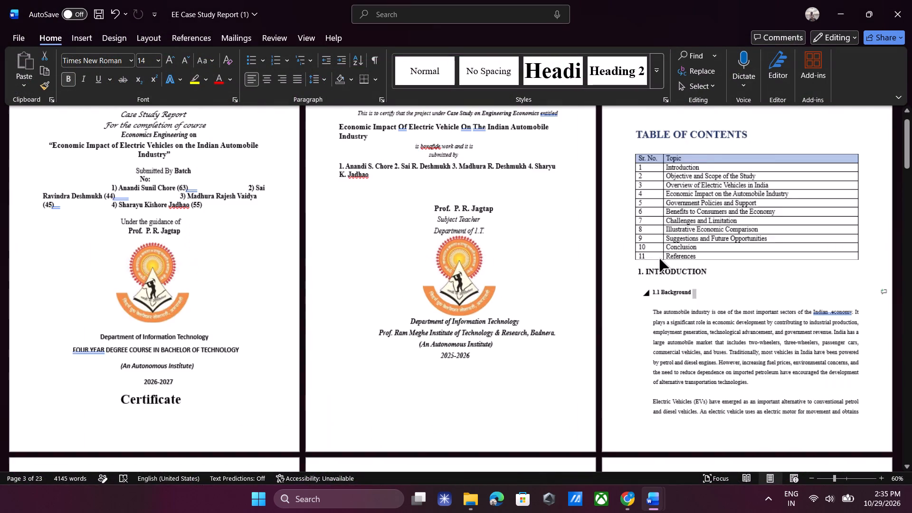
key(ctrl+equal)
key(ctrl+equal)
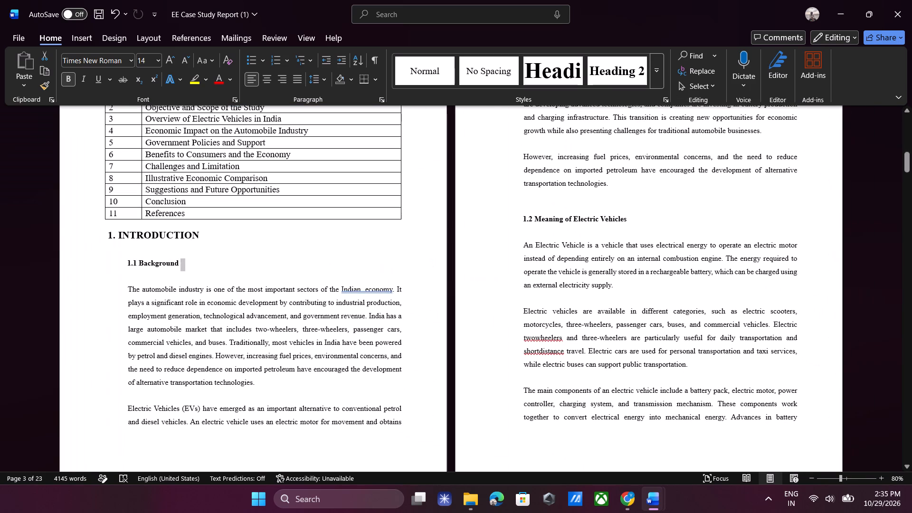
key(ctrl+equal)
key(ctrl+equal)
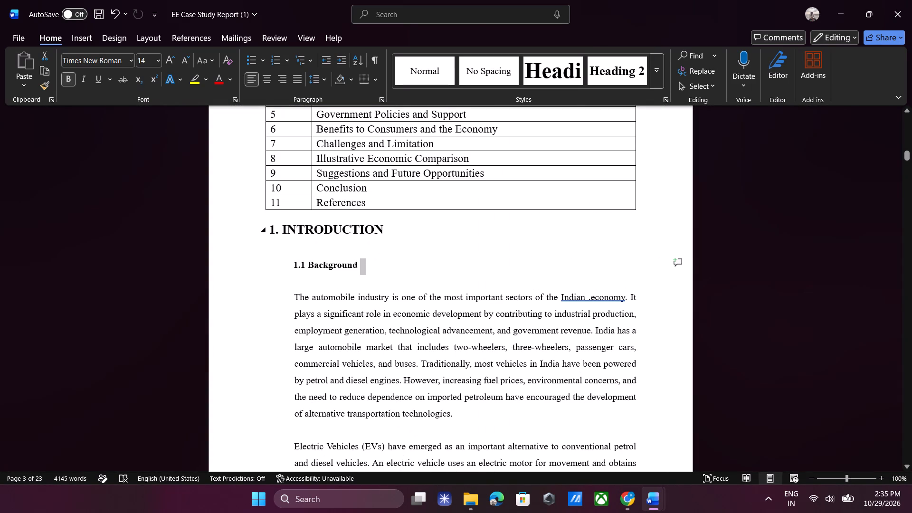
scroll(356, 227, down, 1)
scroll(356, 227, up, 1)
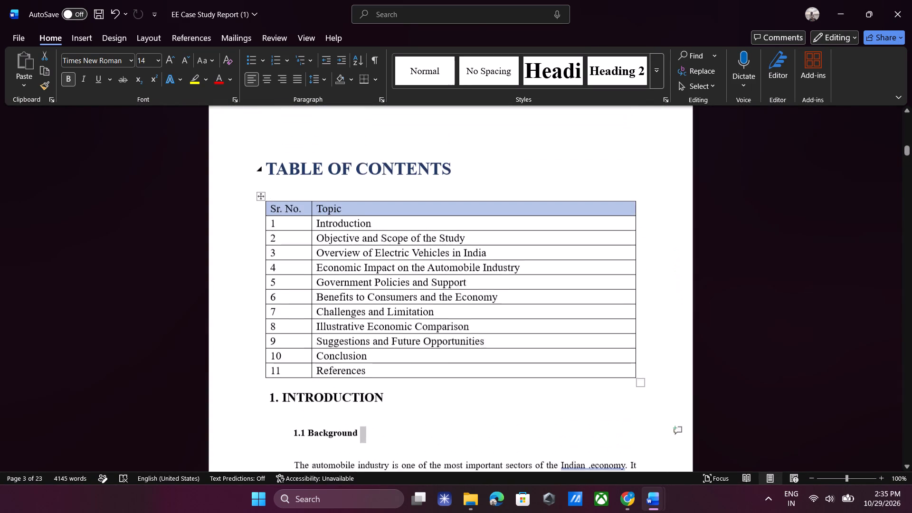
scroll(356, 227, up, 1)
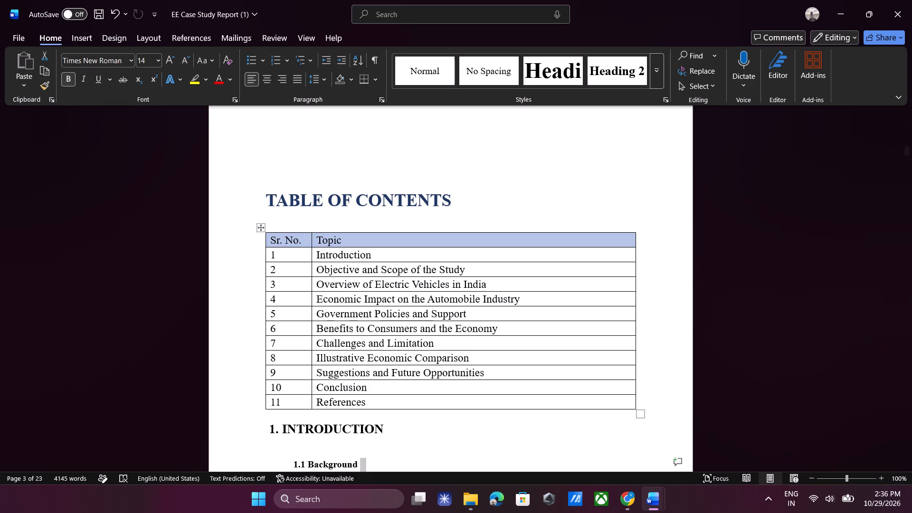
scroll(404, 421, down, 2)
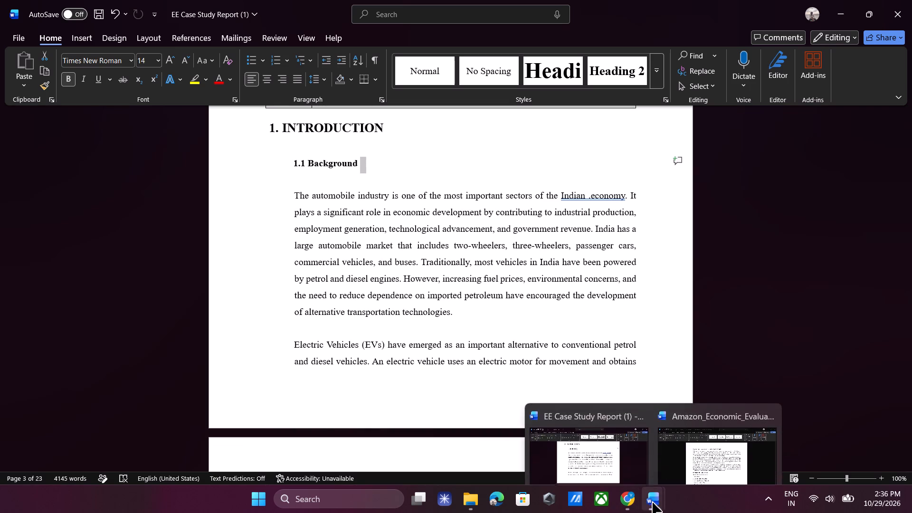
In the Amazon_Economic_Evaluation_Official_Report document, copy all body paragraphs under 1. INTRODUCTION, up to the 2. COMPANY PROFILE AND HISTORY heading.
click(614, 434)
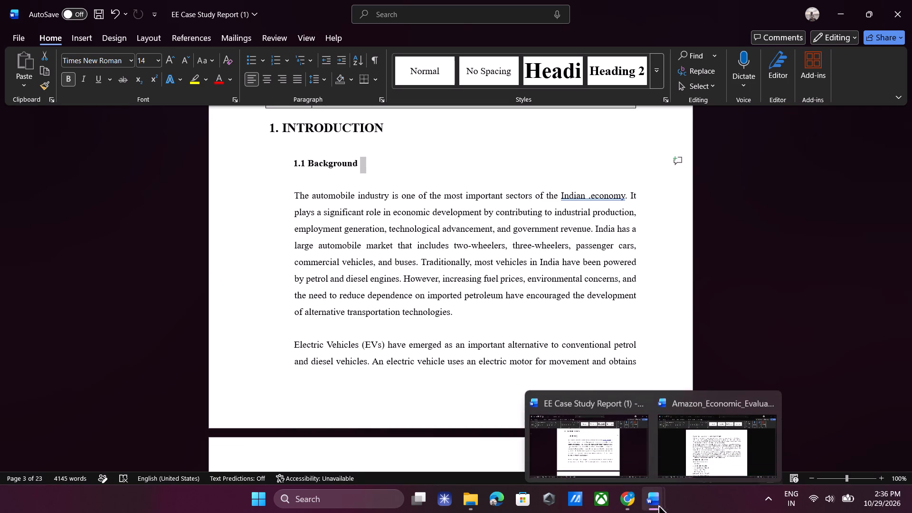
click(698, 469)
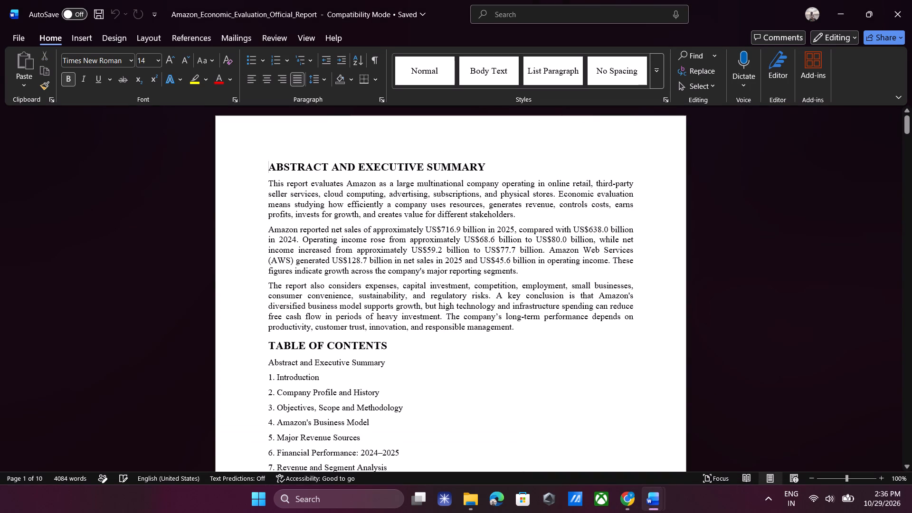
scroll(302, 163, down, 2)
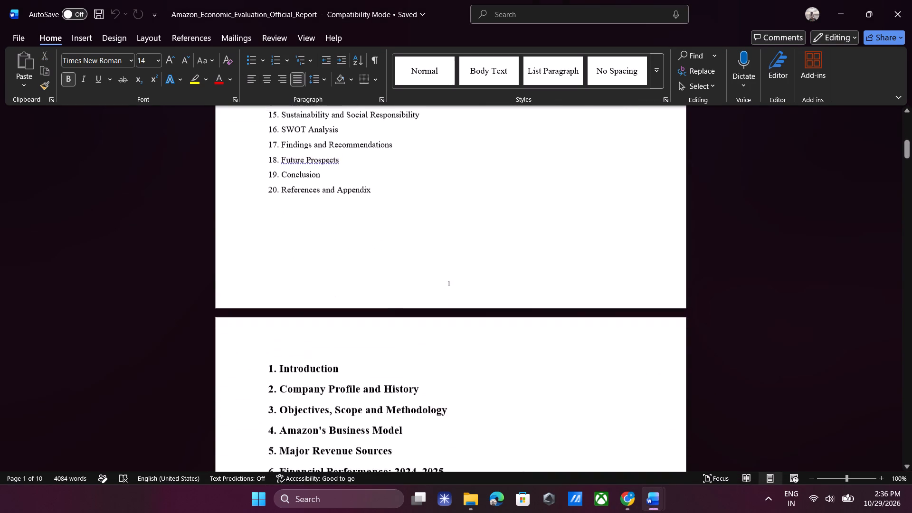
scroll(302, 163, down, 4)
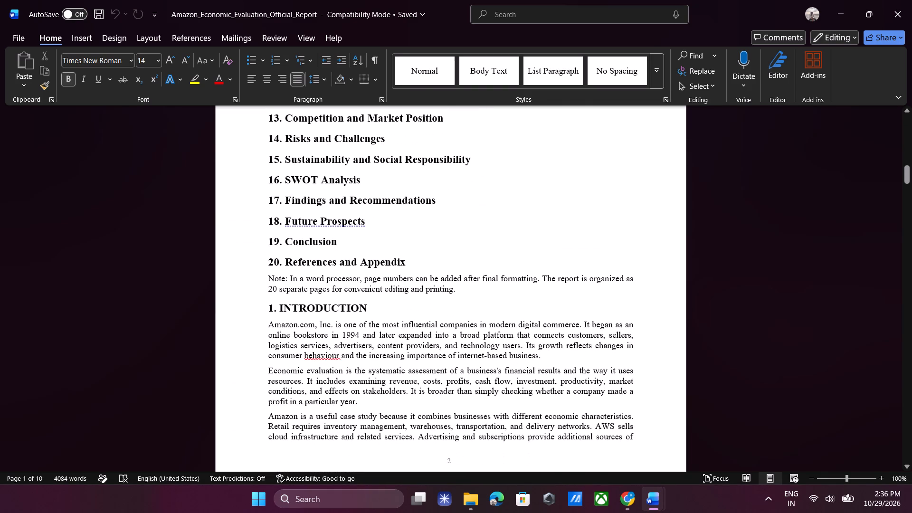
scroll(302, 163, down, 1)
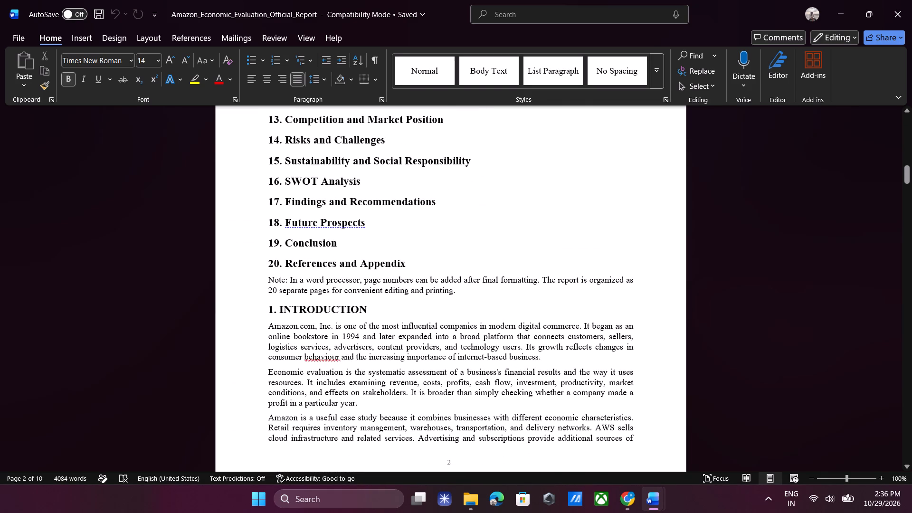
scroll(302, 163, down, 1)
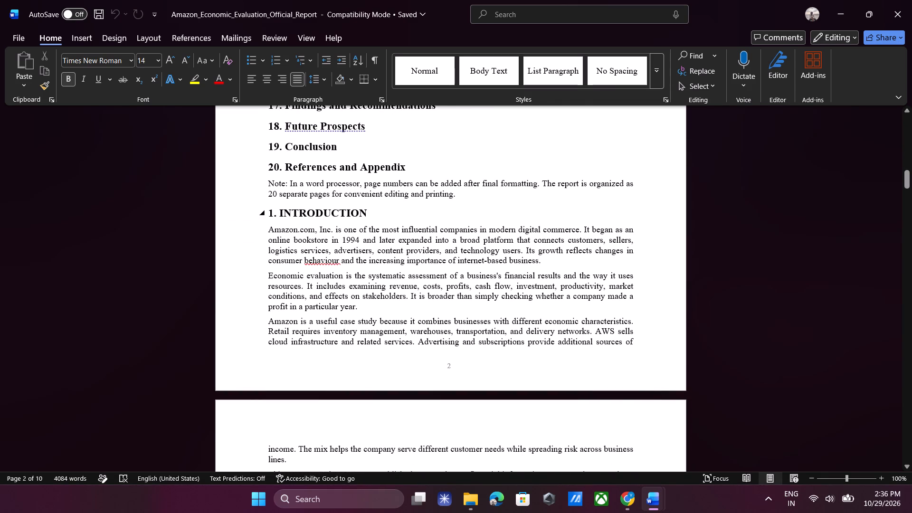
drag(269, 229, 423, 411)
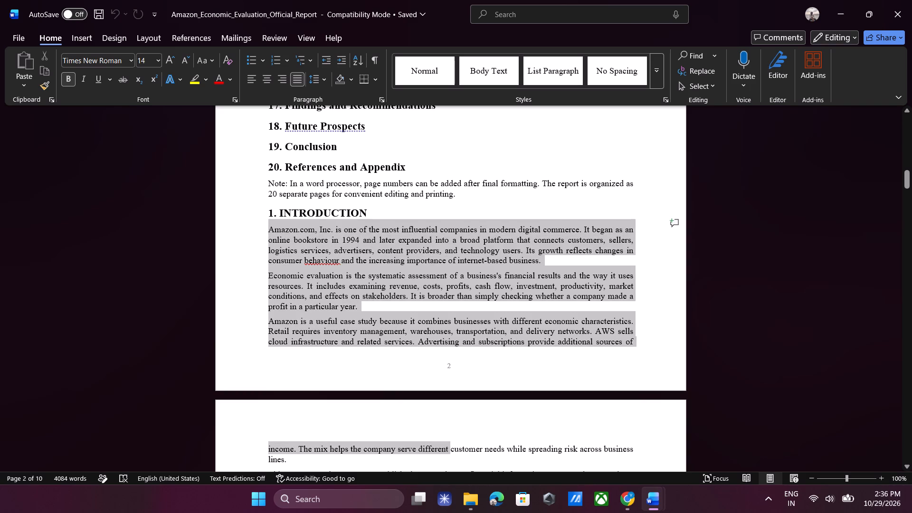
drag(423, 411, 430, 512)
key(Down)
key(Down)
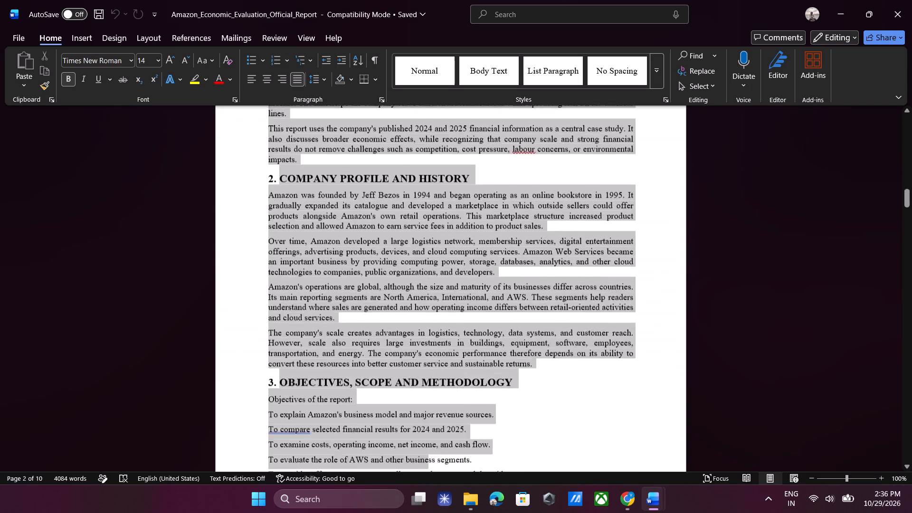
drag(430, 512, 415, 324)
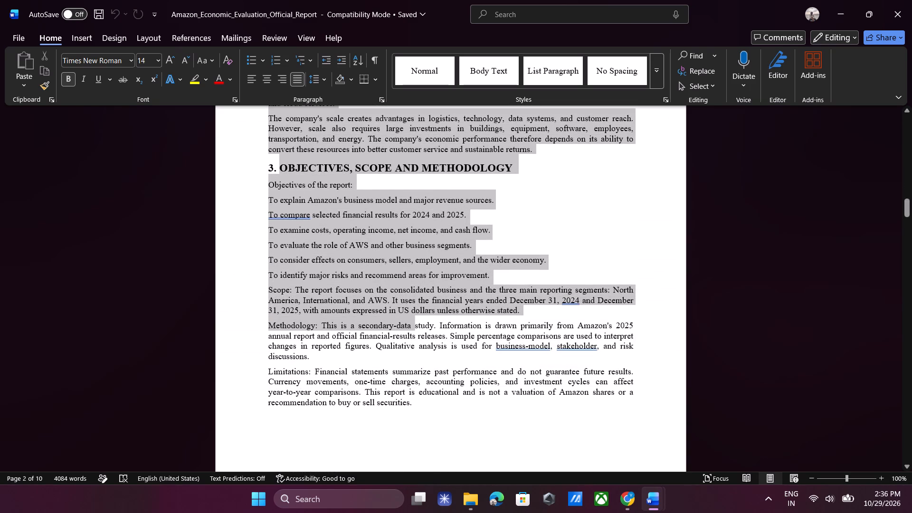
drag(415, 324, 361, 148)
key(Up)
key(Up)
key(Up)
key(Up)
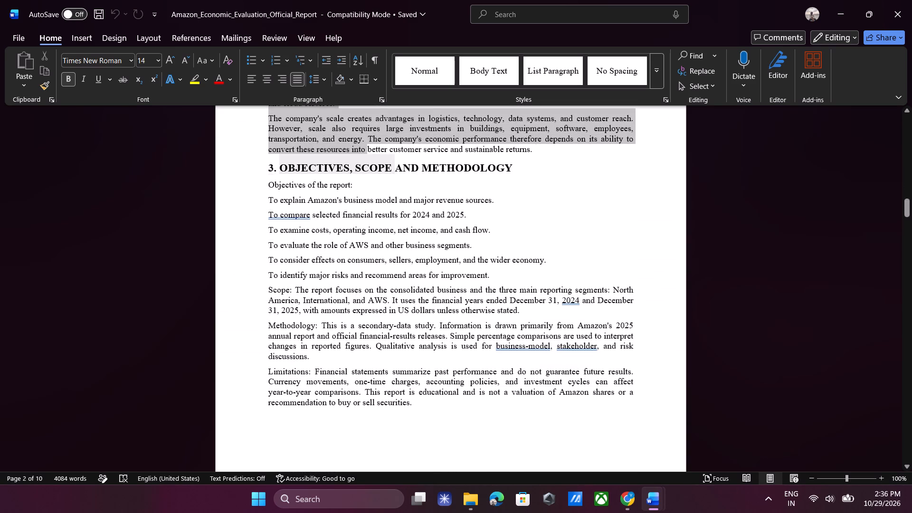
drag(361, 148, 392, 301)
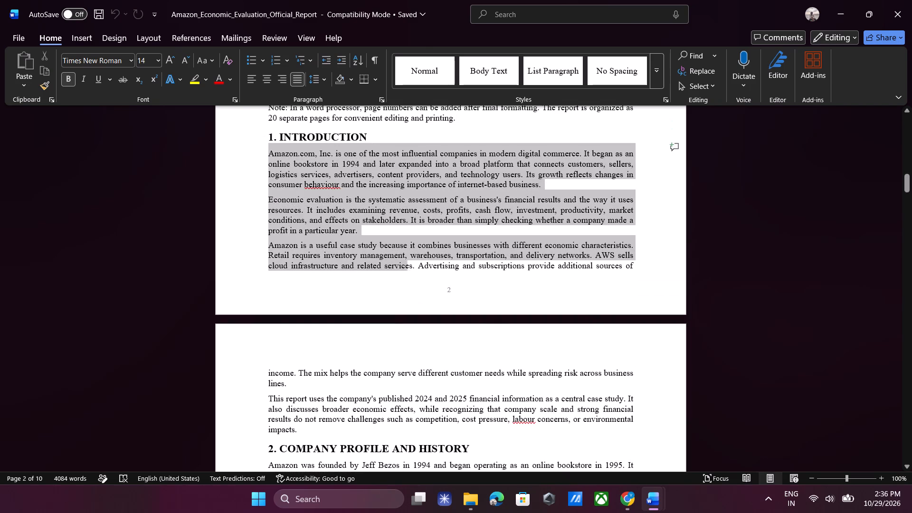
drag(392, 301, 317, 427)
scroll(332, 431, up, 1)
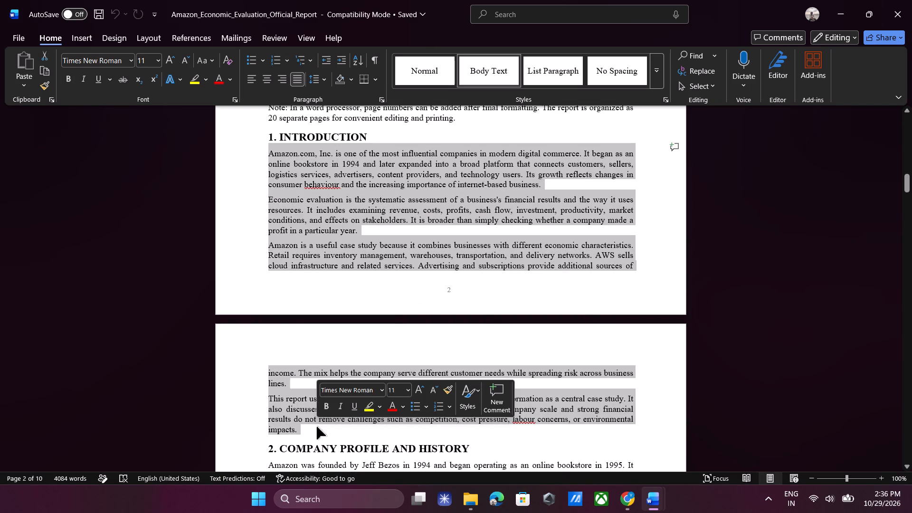
key(ctrl+c)
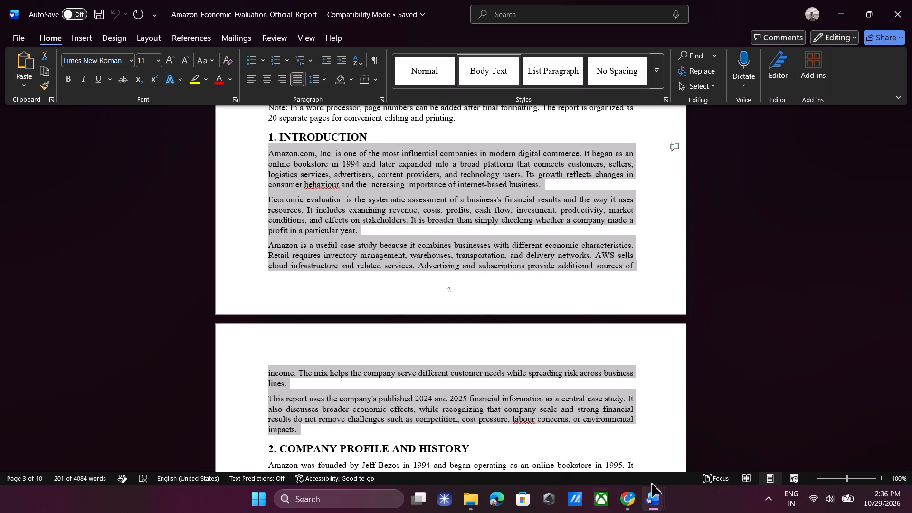
In EE Case Study Report (1), delete the 1.1 Background text from "The automobile industry" through "for movement and obtains".
click(605, 449)
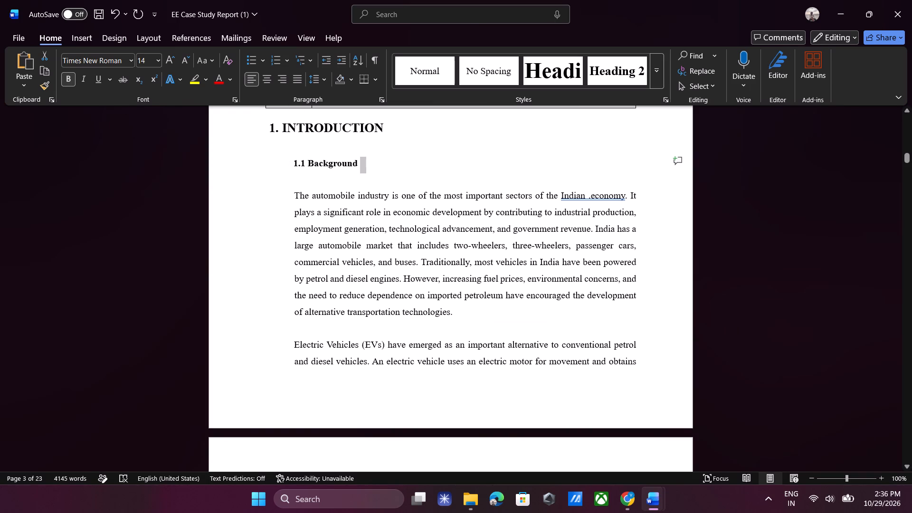
drag(294, 191, 634, 360)
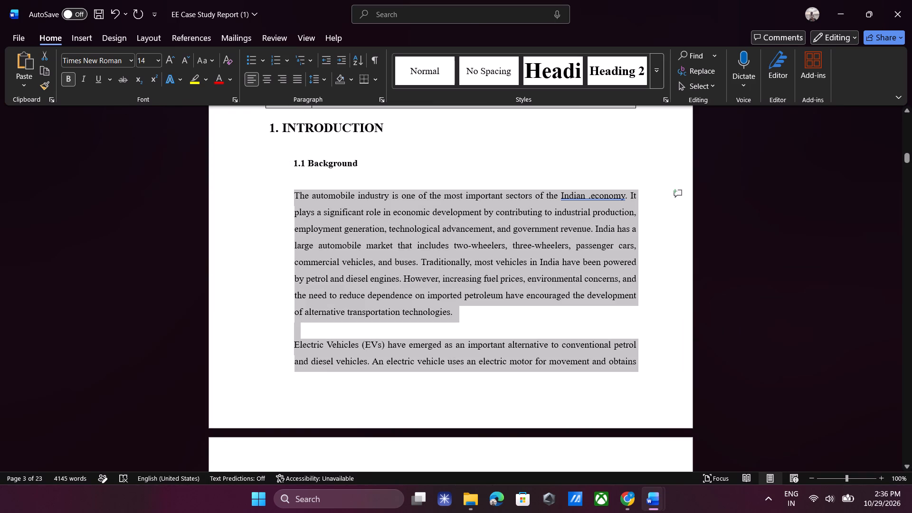
drag(634, 360, 636, 363)
key(BackSpace)
Delete the Background text from "energy from a rechargeable battery" through the paragraph ending "traditional automobile businesses.".
scroll(636, 363, down, 2)
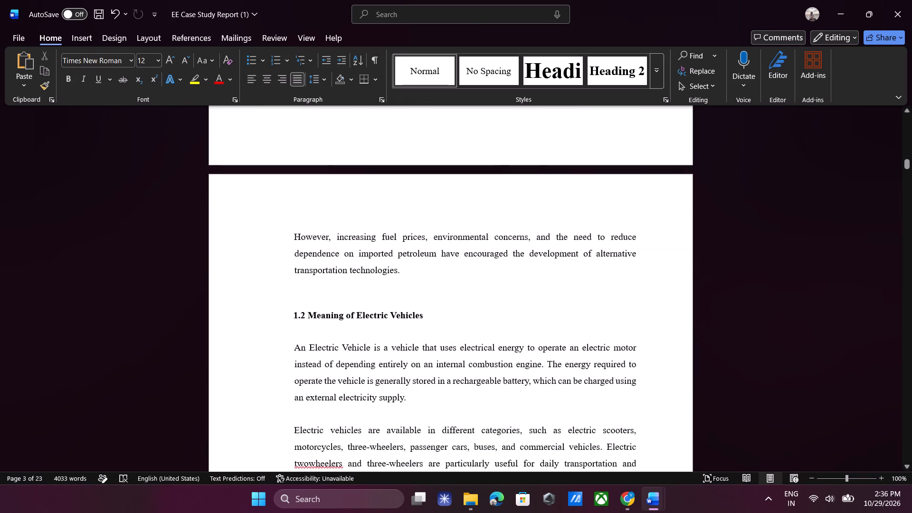
scroll(636, 363, up, 2)
scroll(438, 316, down, 7)
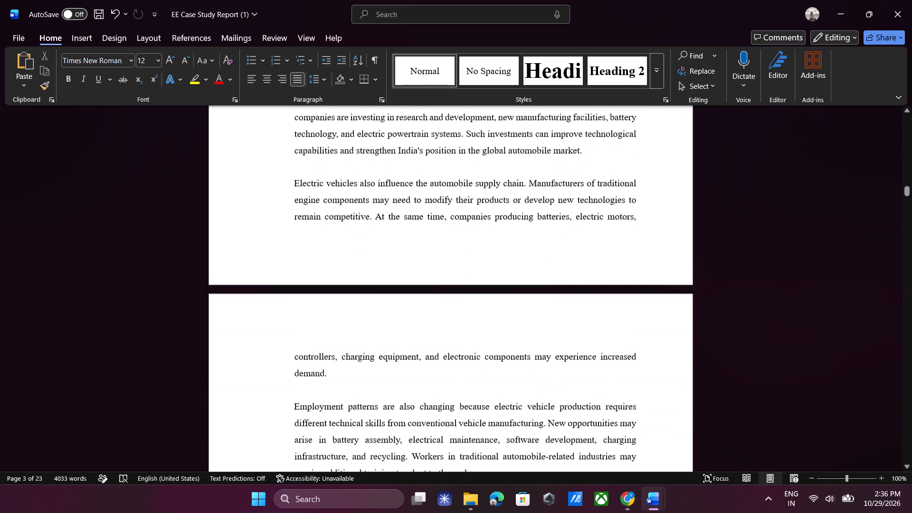
scroll(438, 316, down, 4)
scroll(438, 316, up, 5)
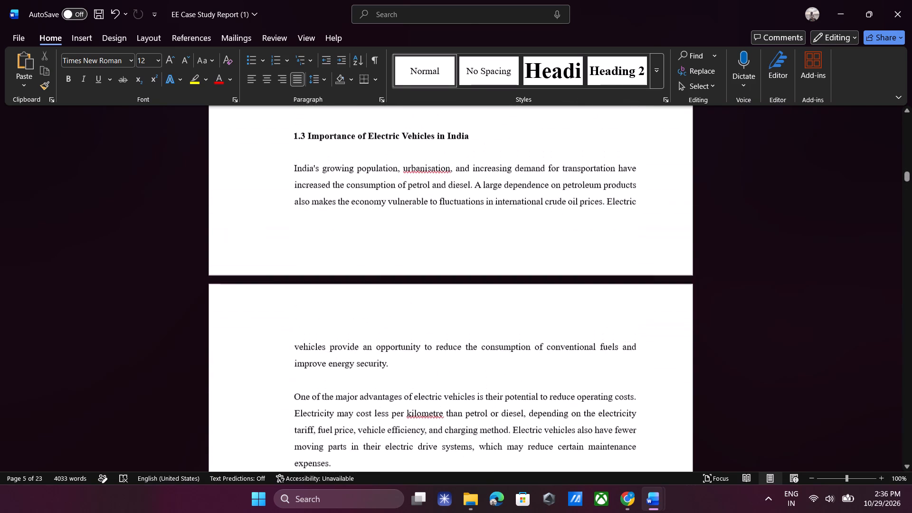
scroll(438, 316, up, 7)
scroll(380, 338, down, 1)
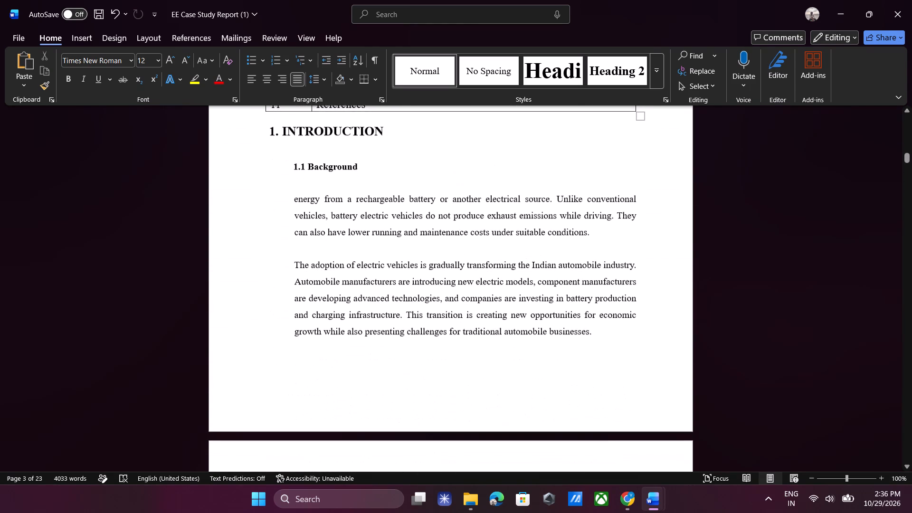
drag(294, 201, 578, 418)
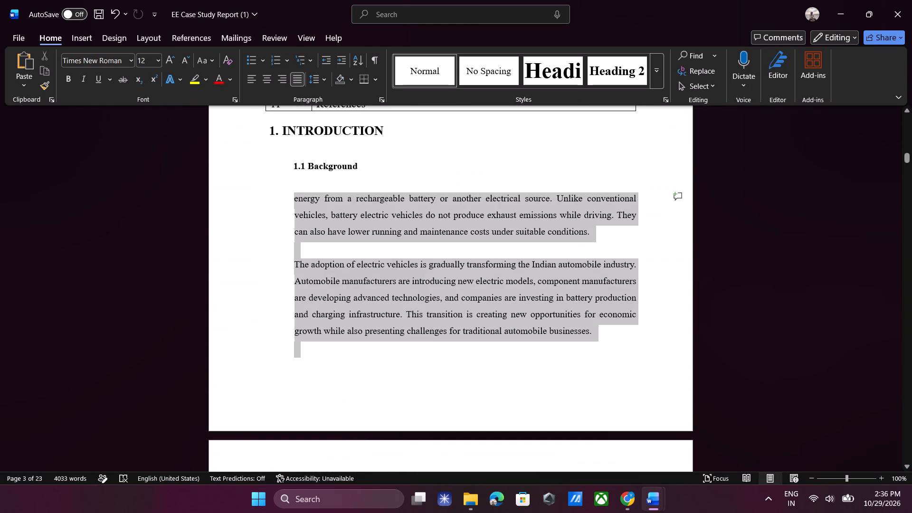
drag(578, 418, 579, 418)
key(BackSpace)
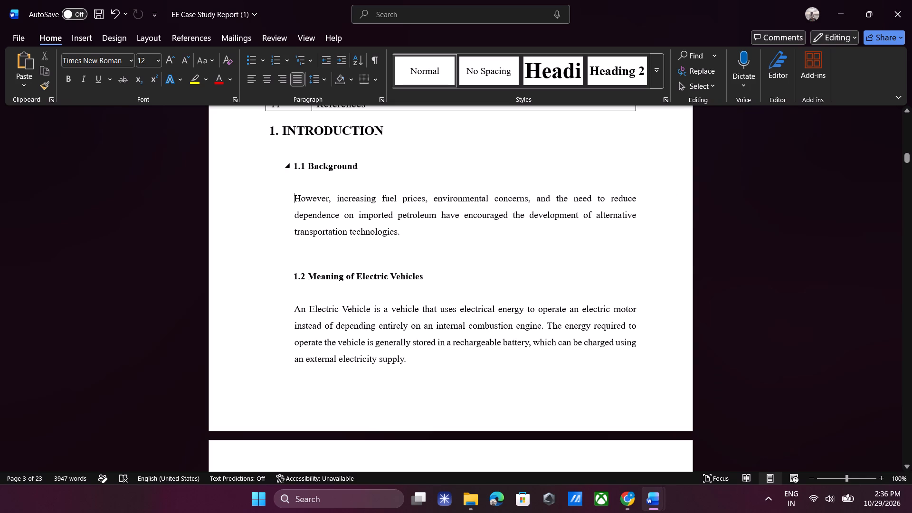
Delete everything from the 1.1 Background heading through the 1.2 paragraph ending "an external electricity supply.".
drag(294, 162, 455, 361)
key(BackSpace)
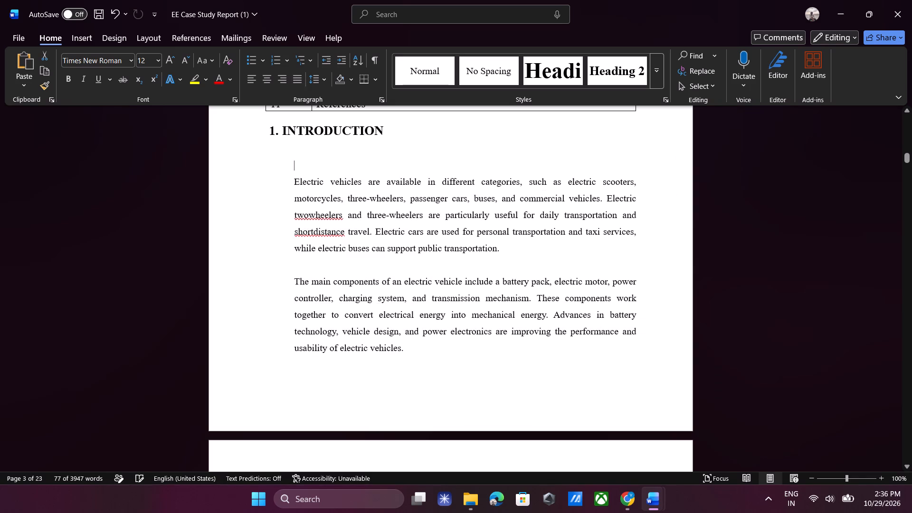
Paste the copied Amazon introduction paragraphs under the 1. INTRODUCTION heading, above the paragraph beginning "Electric vehicles are available".
scroll(455, 361, down, 7)
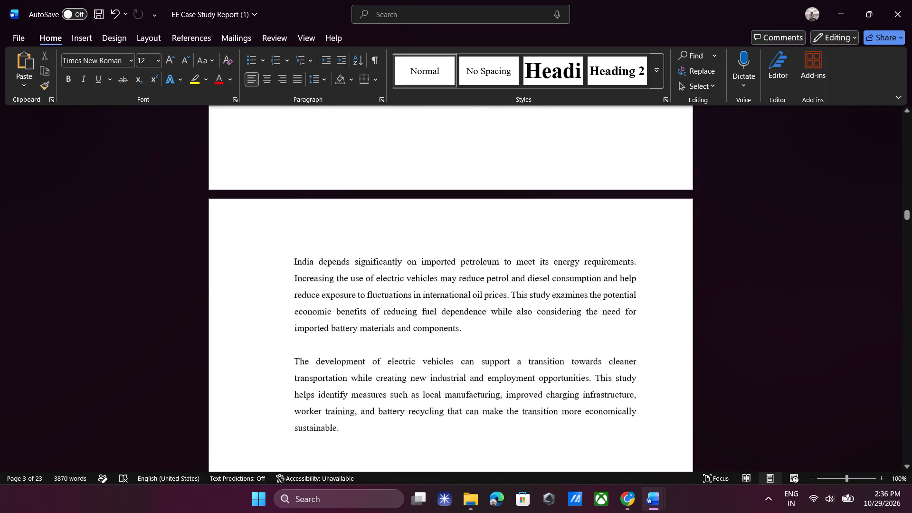
scroll(455, 361, down, 1)
scroll(455, 361, up, 11)
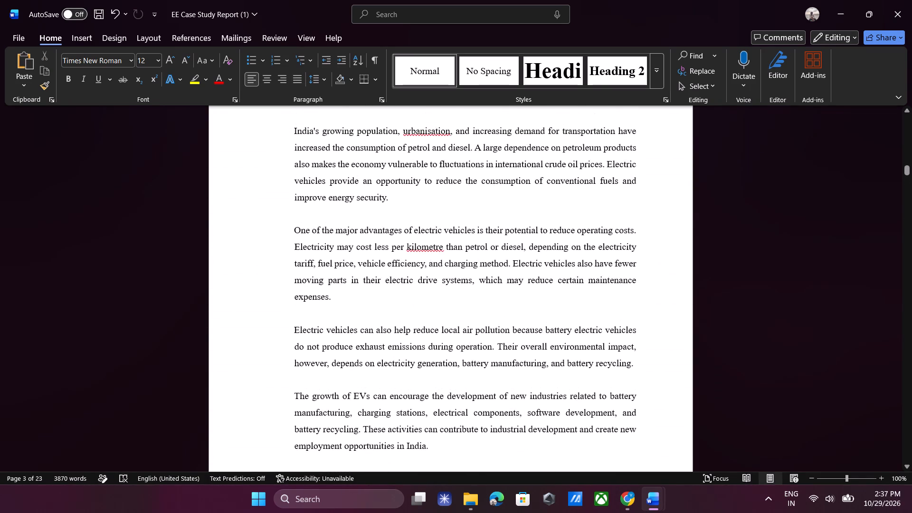
scroll(455, 361, up, 6)
scroll(455, 361, down, 5)
scroll(455, 361, up, 1)
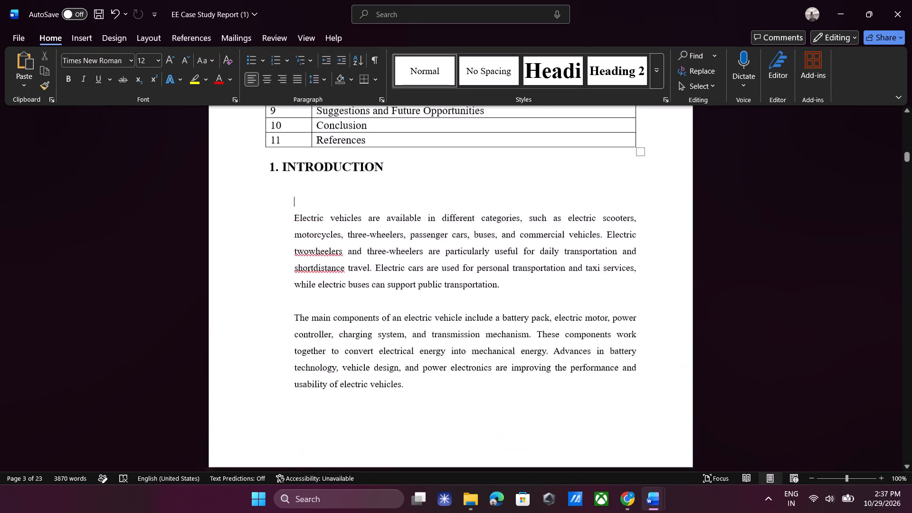
scroll(455, 361, up, 1)
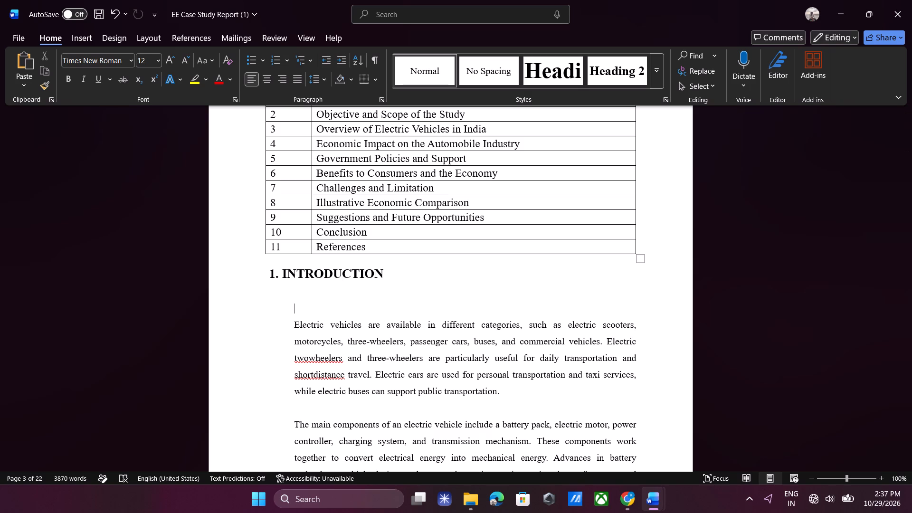
key(ctrl+v)
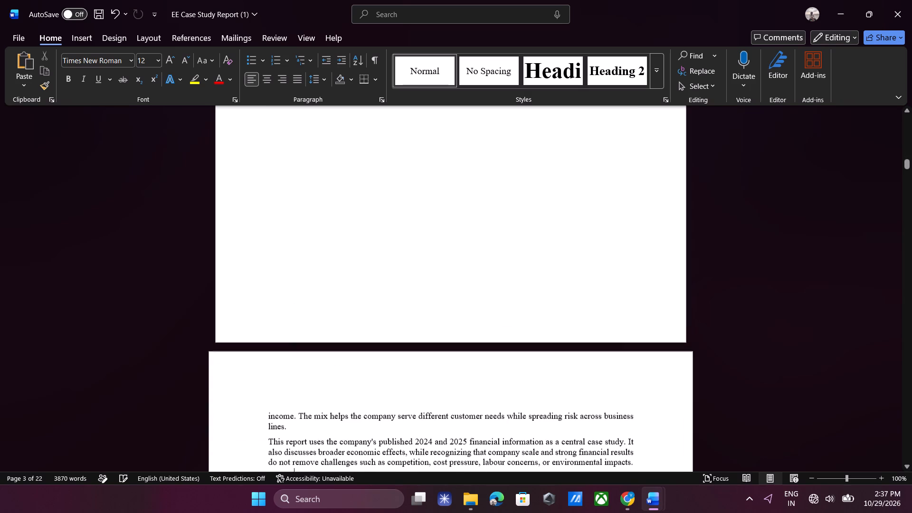
Clear the topic text "Objective and Scope of the Study" from row 2 of the table of contents, leaving the cell empty.
scroll(495, 399, up, 4)
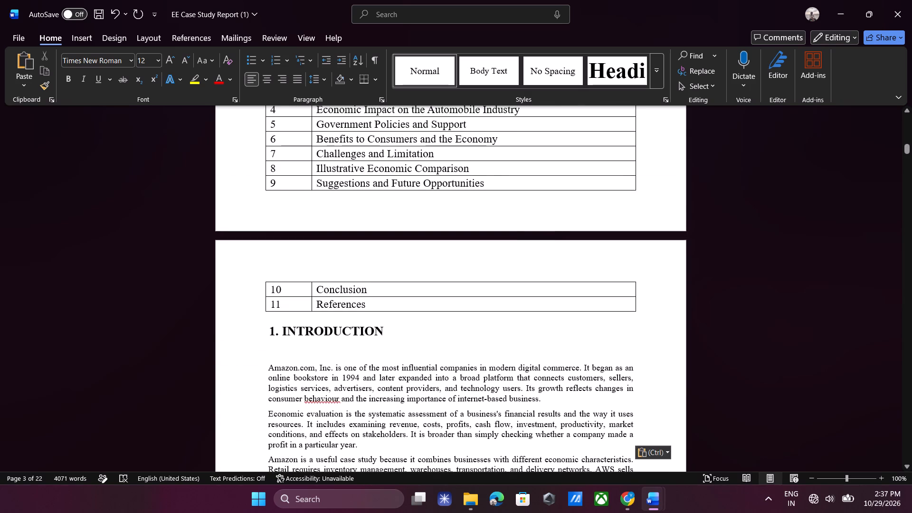
scroll(495, 399, up, 1)
scroll(495, 399, down, 3)
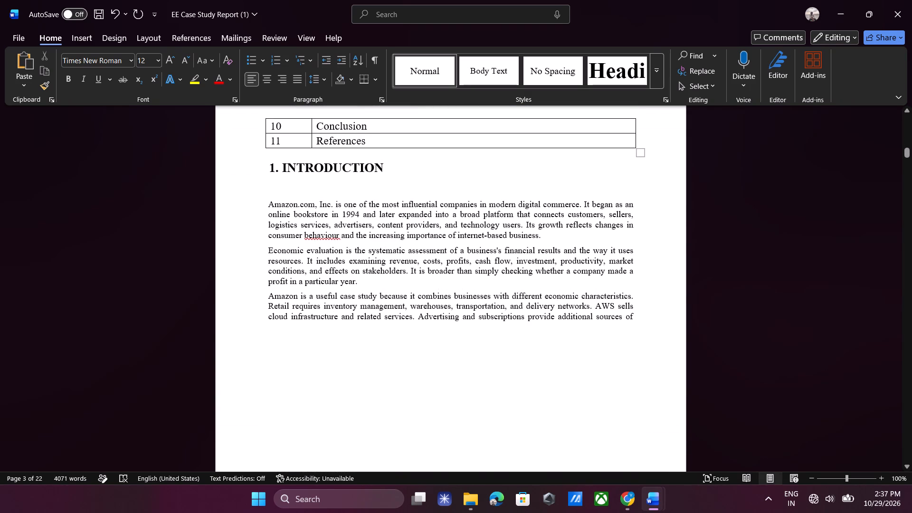
scroll(574, 410, down, 3)
scroll(574, 410, up, 4)
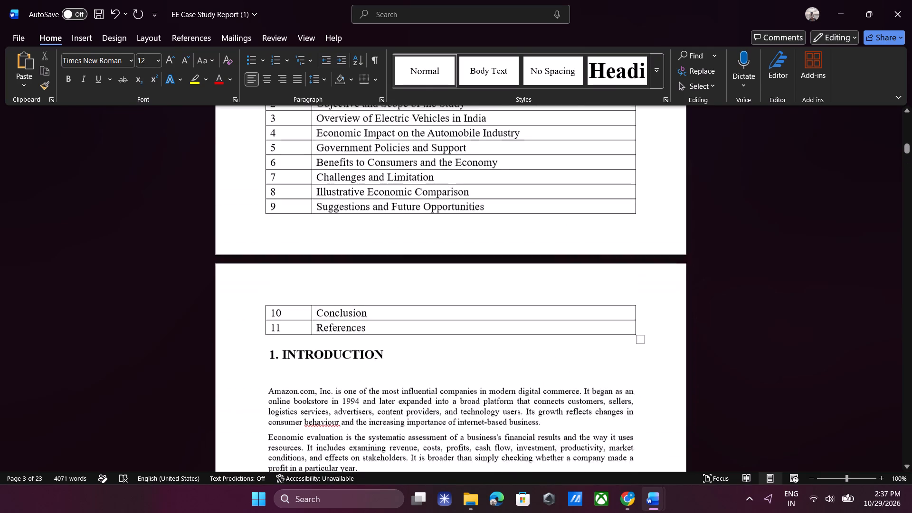
scroll(574, 410, up, 3)
scroll(503, 370, down, 1)
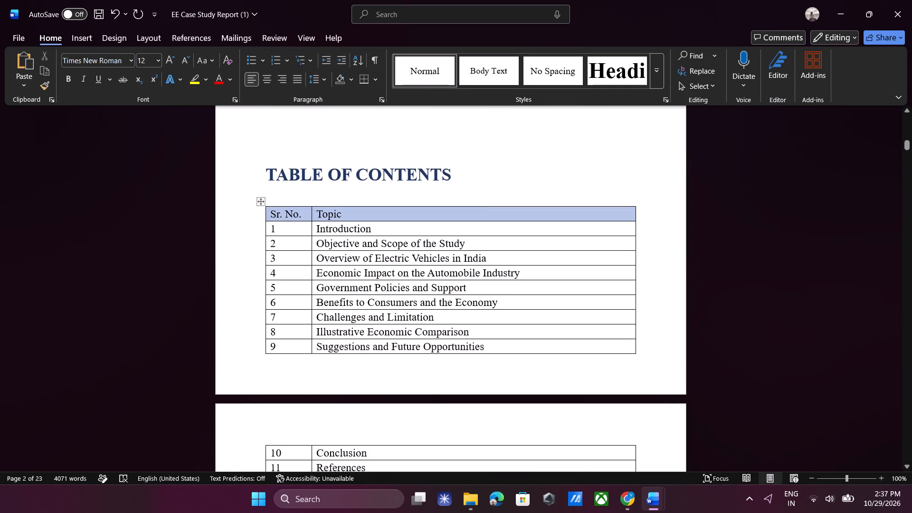
click(472, 251)
scroll(496, 374, up, 1)
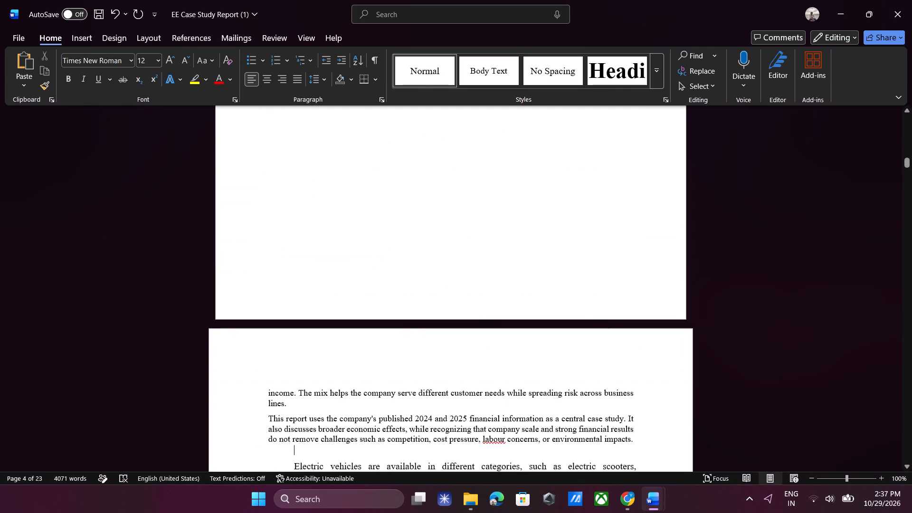
scroll(496, 374, up, 4)
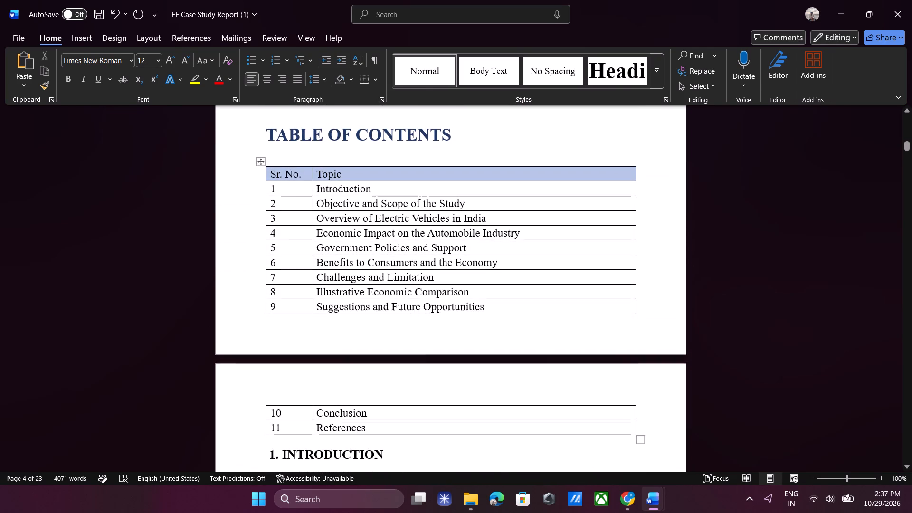
click(470, 199)
key(BackSpace)
key(BackSpace)
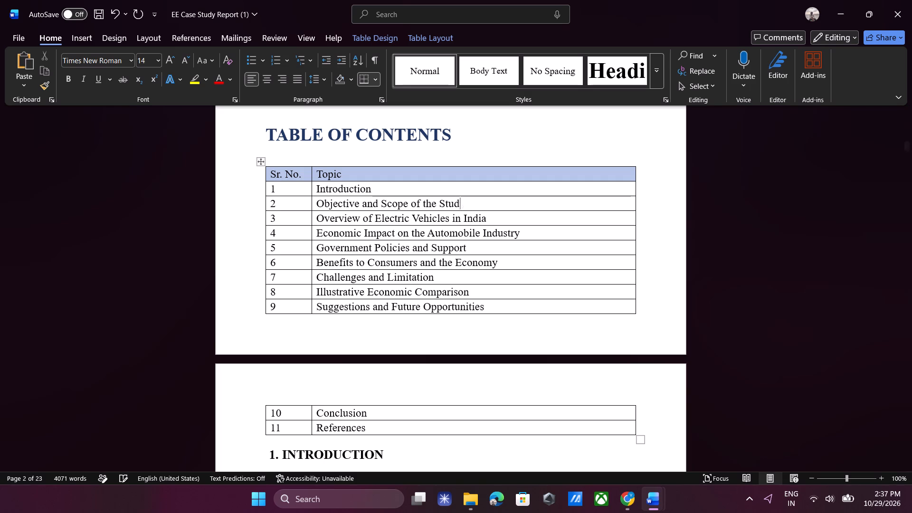
key(BackSpace)
key(BackSpace)
key(BackSpace)
key(BackSpace)
key(BackSpace)
key(BackSpace)
key(BackSpace)
key(BackSpace)
key(BackSpace)
key(BackSpace)
key(BackSpace)
key(BackSpace)
key(BackSpace)
key(BackSpace)
key(BackSpace)
key(BackSpace)
key(BackSpace)
key(BackSpace)
key(BackSpace)
key(BackSpace)
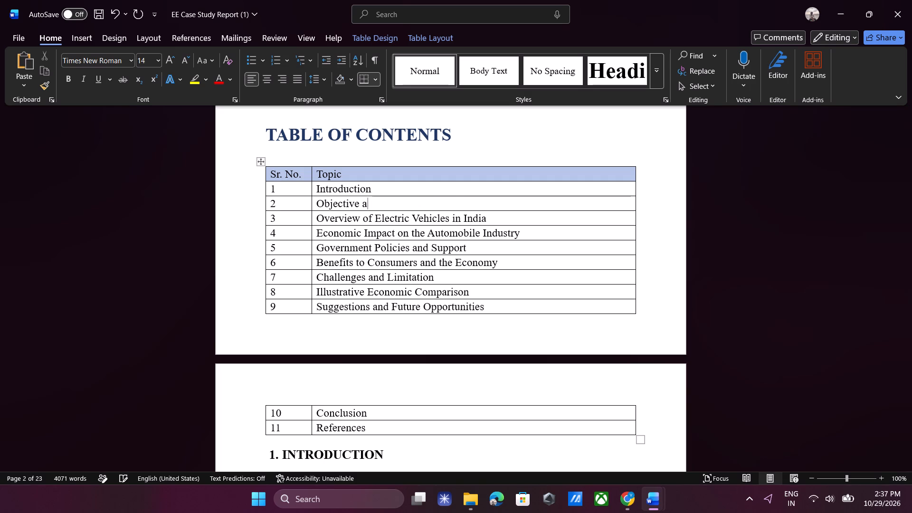
key(BackSpace)
key(BackSpace)
key(BackSpace)
key(BackSpace)
key(BackSpace)
key(BackSpace)
key(BackSpace)
key(BackSpace)
key(BackSpace)
key(BackSpace)
key(BackSpace)
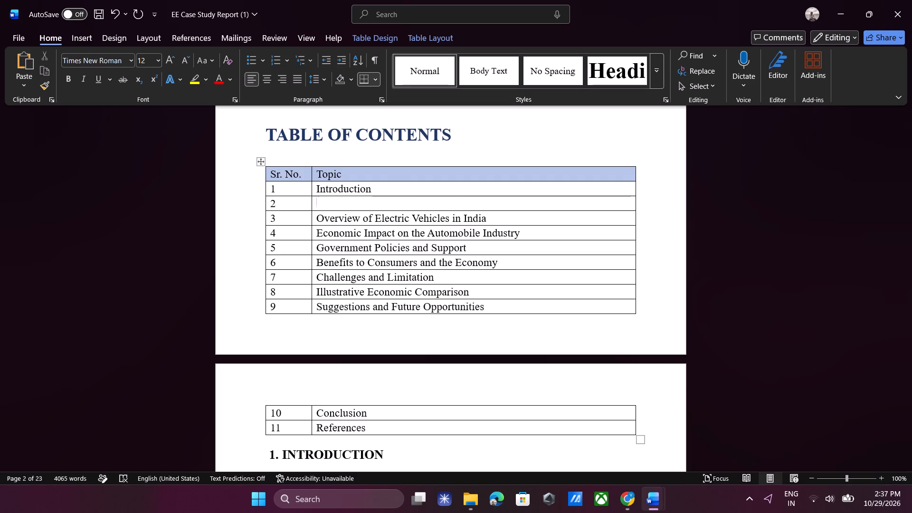
key(ctrl+z)
key(ctrl+z)
key(BackSpace)
key(BackSpace)
key(BackSpace)
Check the pasted introduction against the source text up to 2. COMPANY PROFILE AND HISTORY in the Amazon_Economic_Evaluation_Official_Report document.
scroll(470, 199, down, 3)
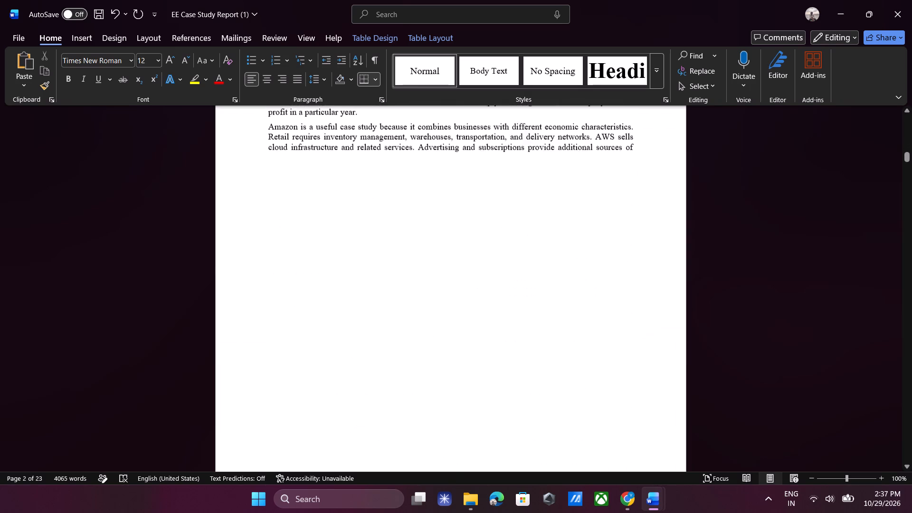
scroll(470, 199, up, 2)
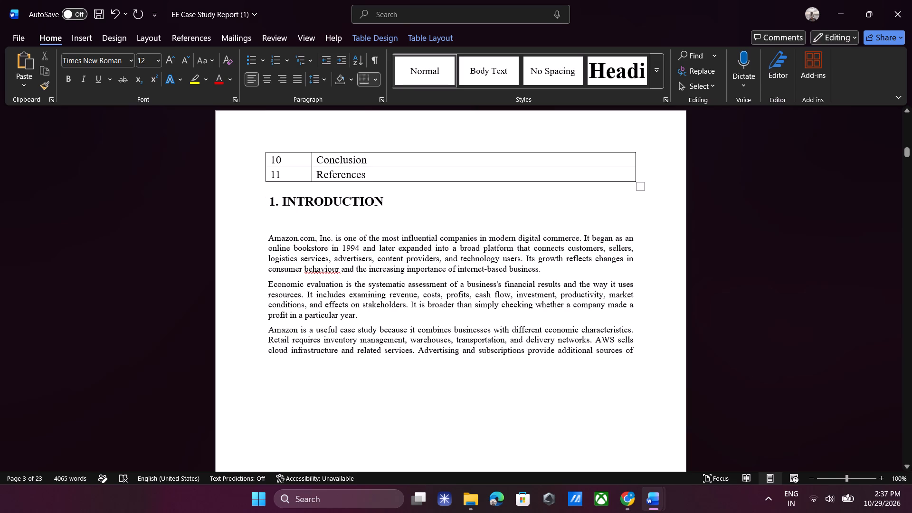
scroll(330, 192, down, 2)
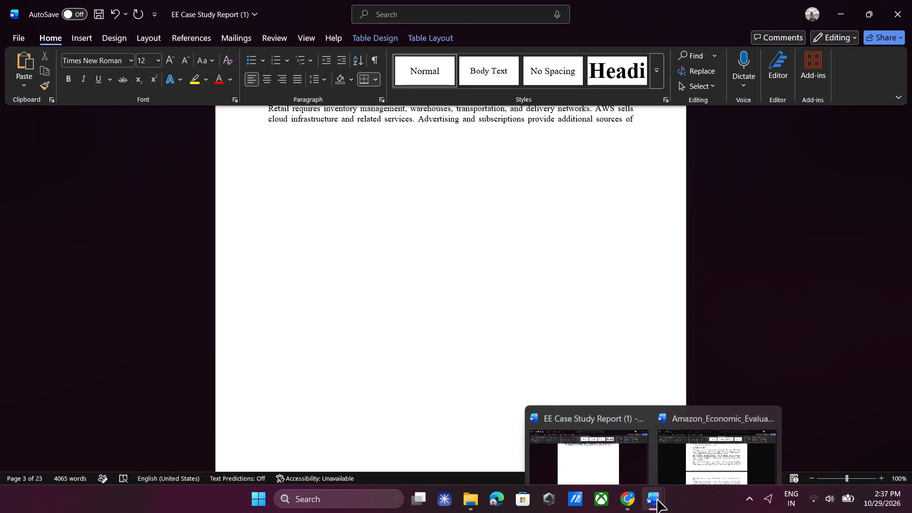
click(688, 436)
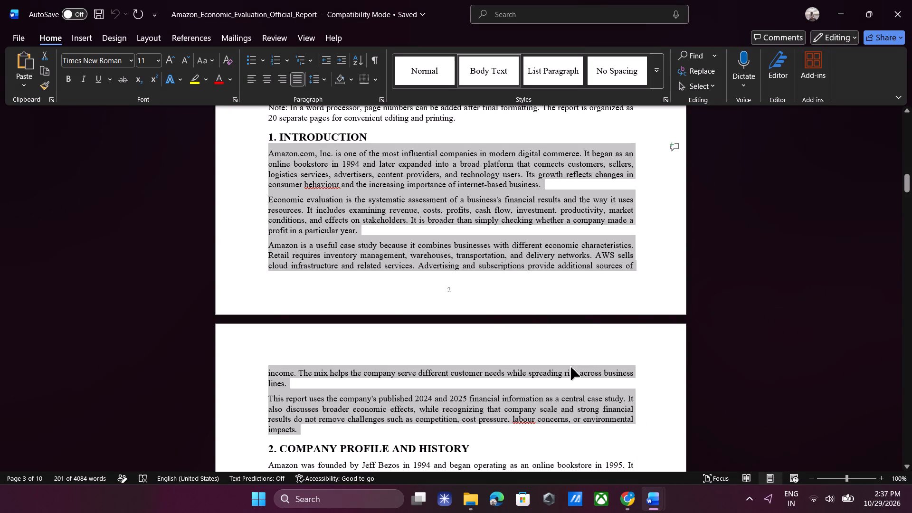
click(834, 253)
scroll(834, 253, down, 1)
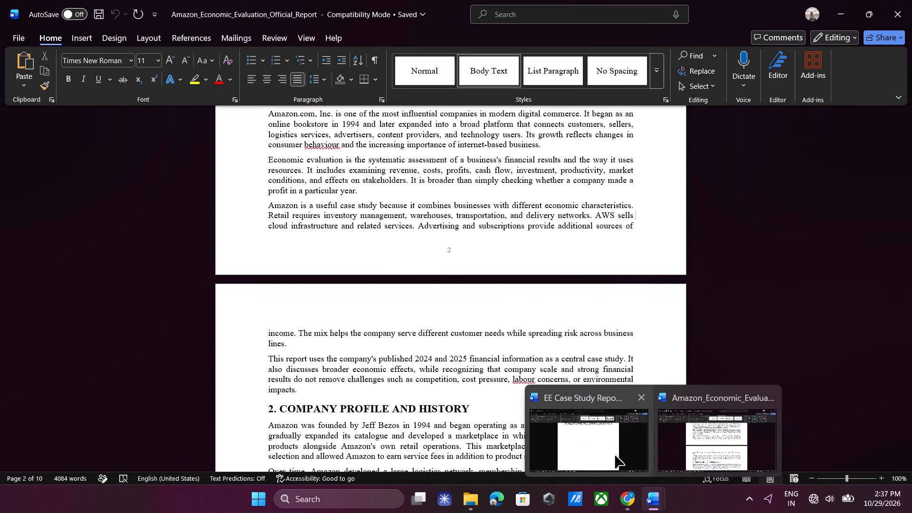
In EE Case Study Report (1), delete everything from "Electric vehicles are available in different categories" through the end of section 1.6 Need for the Study.
click(615, 456)
scroll(487, 256, up, 2)
scroll(487, 256, down, 1)
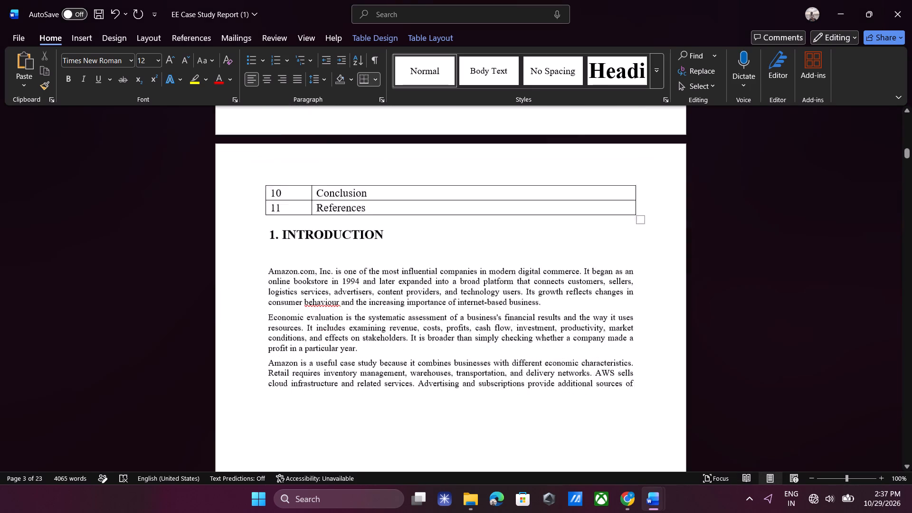
scroll(487, 256, down, 2)
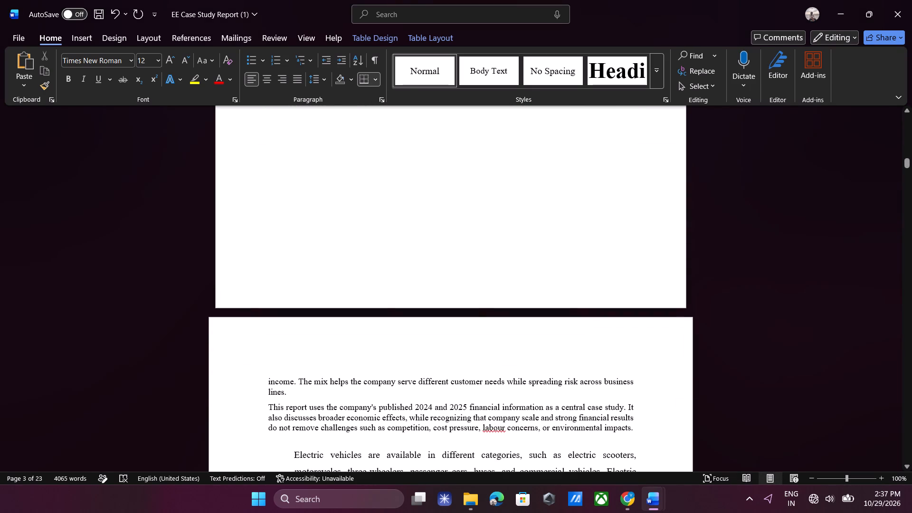
scroll(487, 256, down, 2)
scroll(416, 239, up, 2)
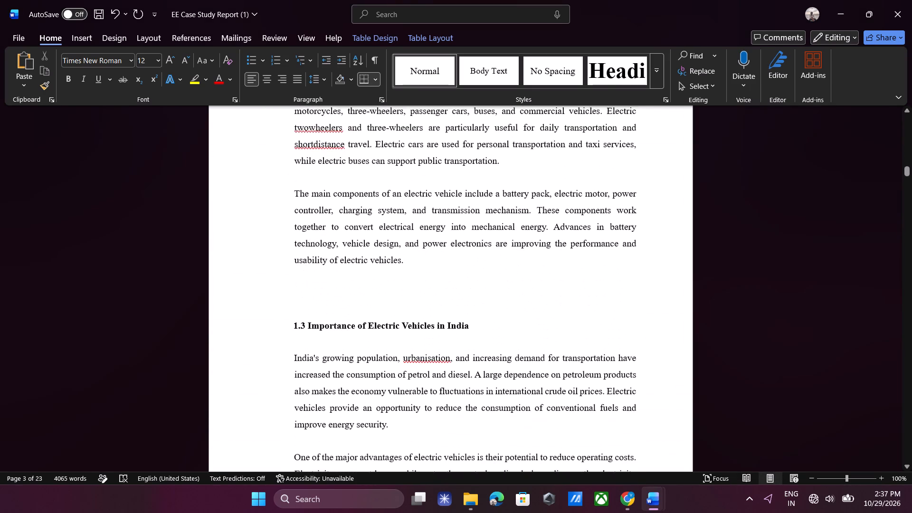
scroll(416, 239, up, 1)
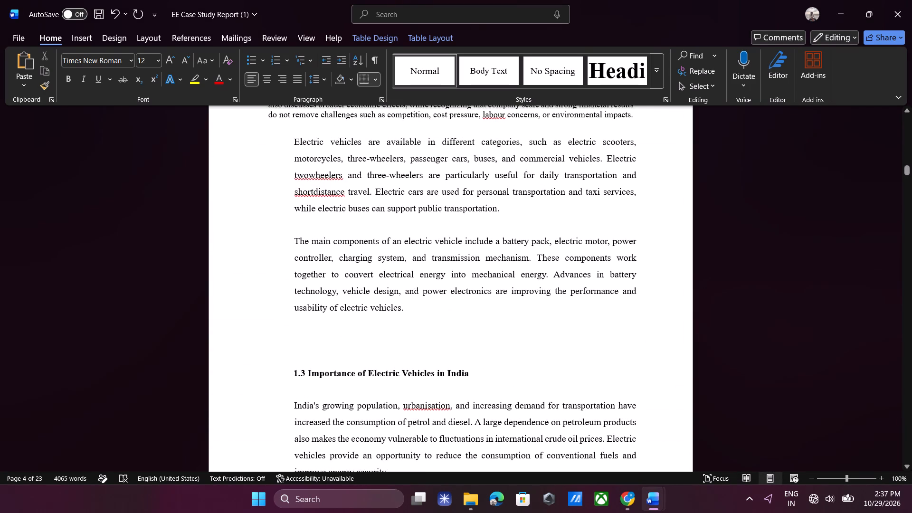
drag(294, 141, 479, 403)
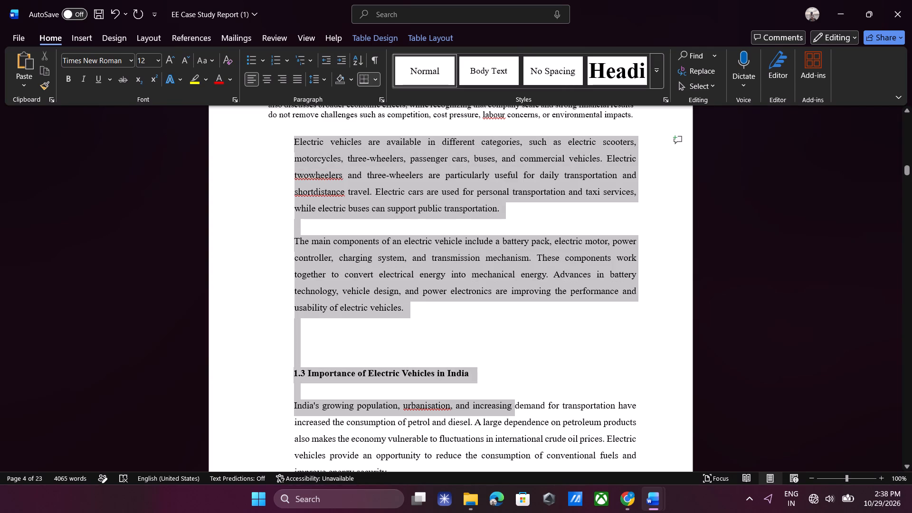
drag(479, 403, 510, 512)
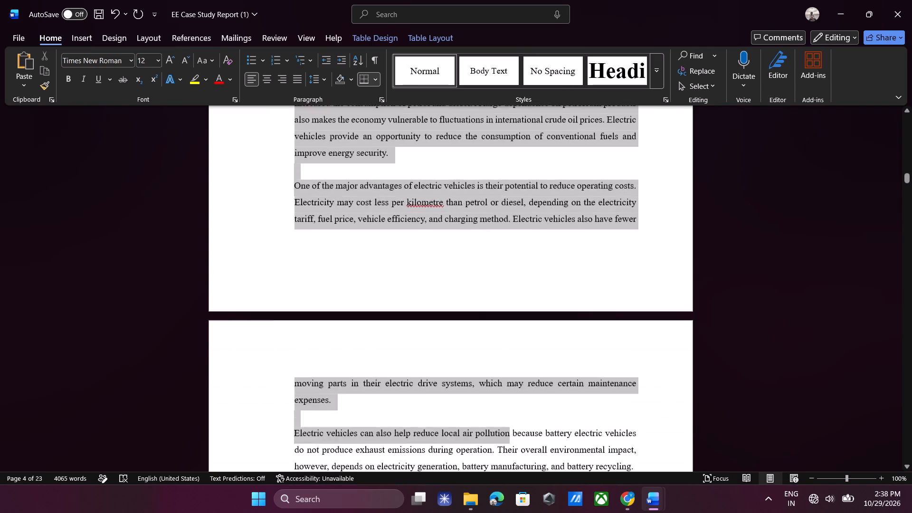
drag(510, 512, 510, 462)
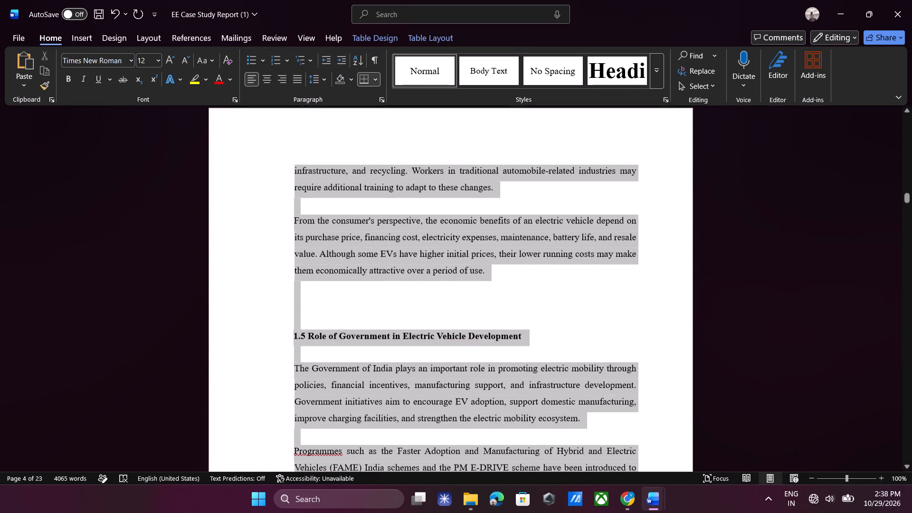
drag(510, 462, 528, 448)
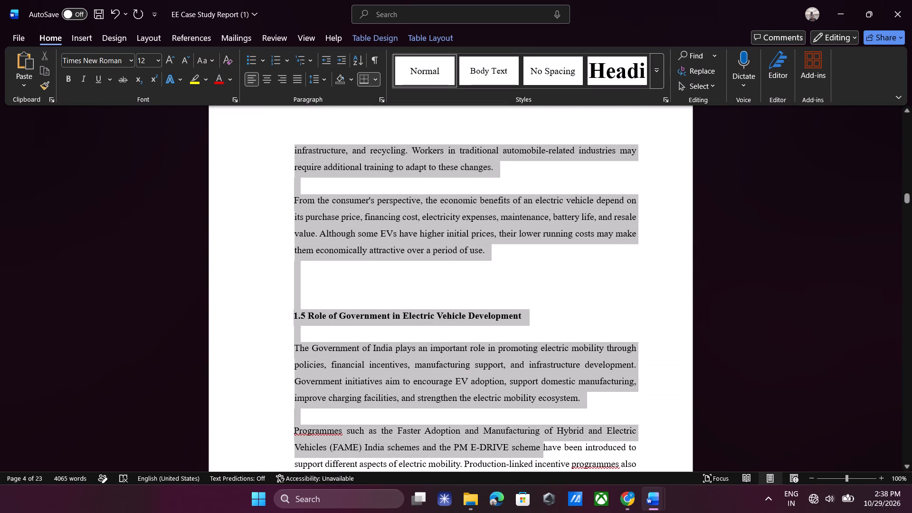
drag(528, 448, 552, 465)
key(Down)
key(Down)
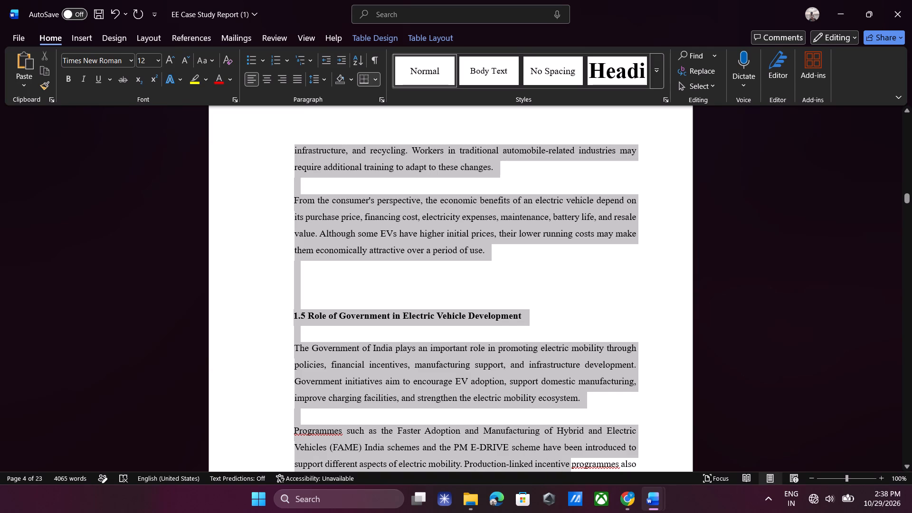
drag(552, 465, 556, 508)
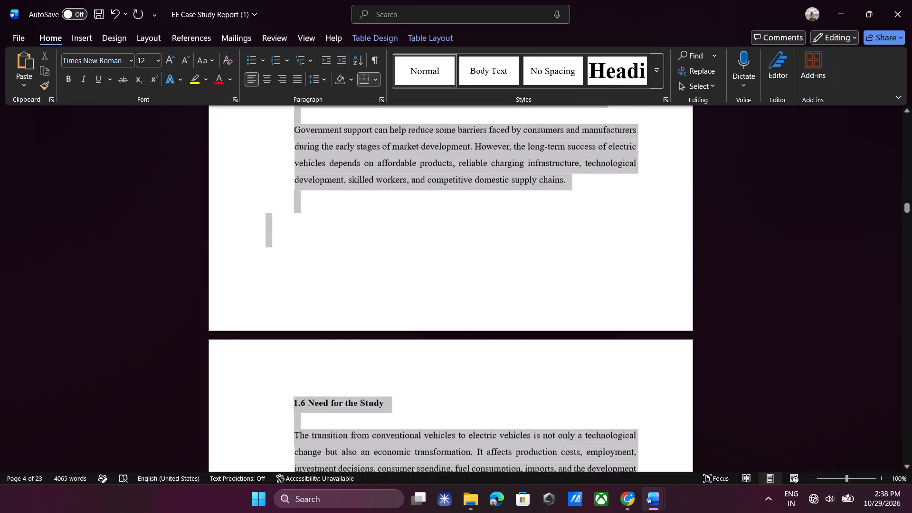
drag(556, 508, 569, 486)
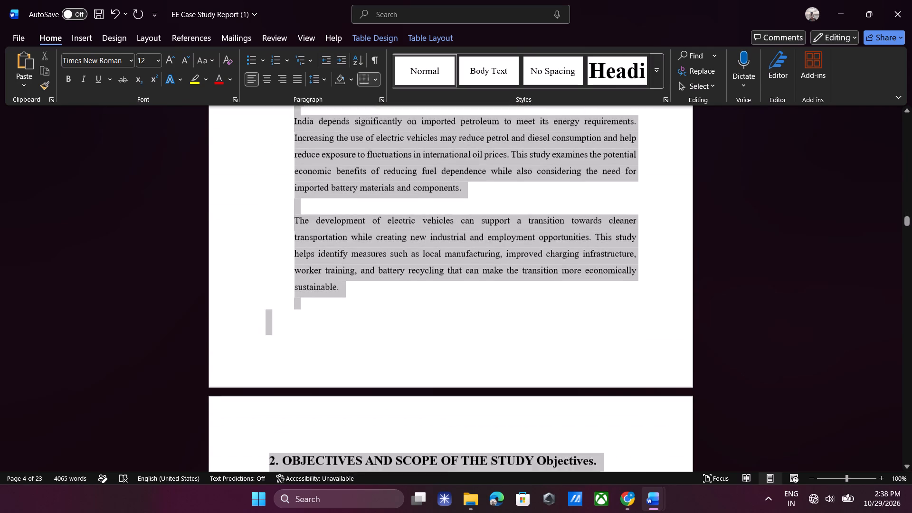
drag(569, 486, 476, 194)
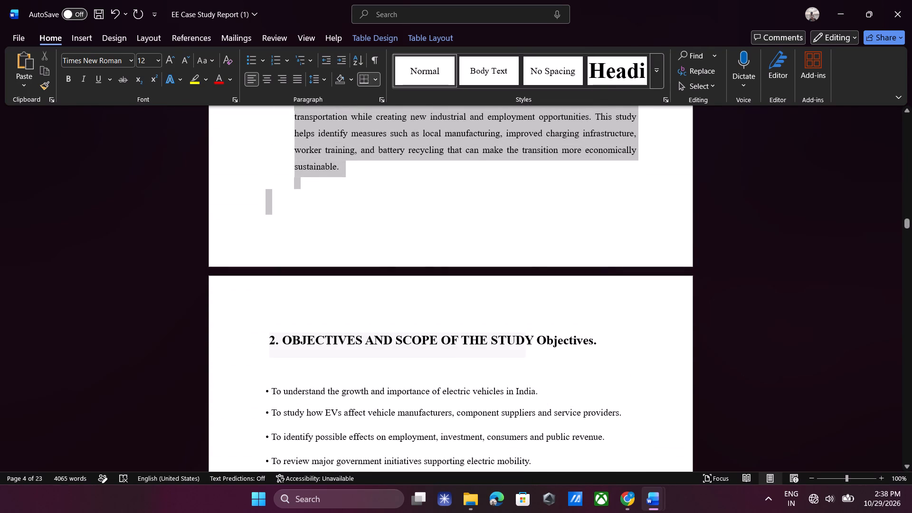
drag(476, 194, 475, 163)
key(BackSpace)
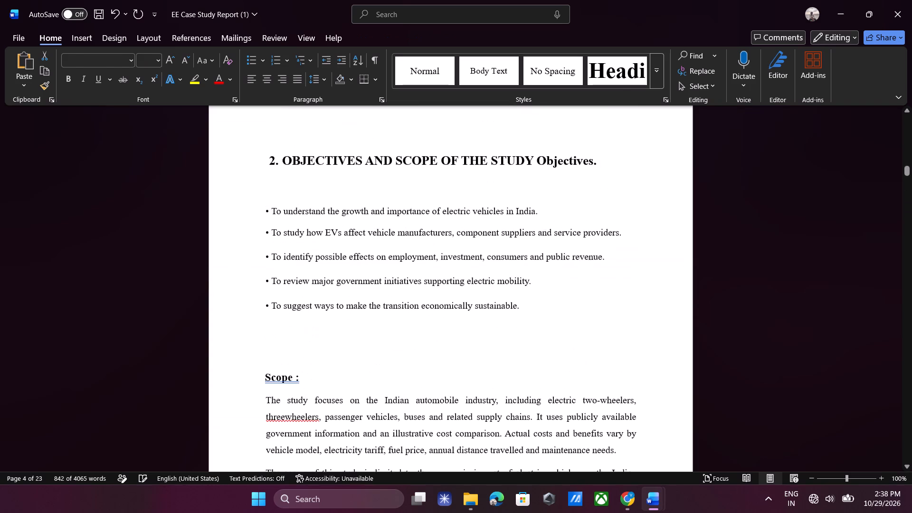
scroll(475, 163, up, 2)
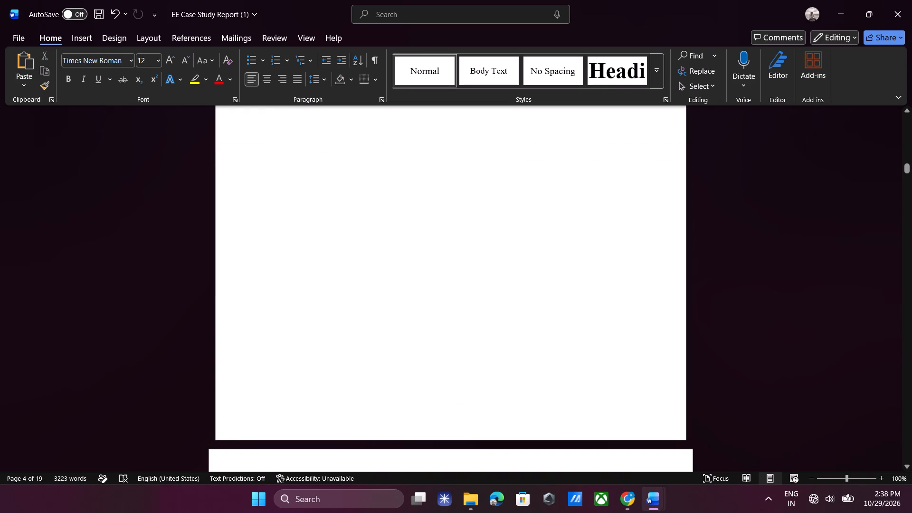
Remove the break before the TABLE OF CONTENTS heading so it sits directly under the 2025-2026 line of the cover text.
scroll(475, 163, up, 4)
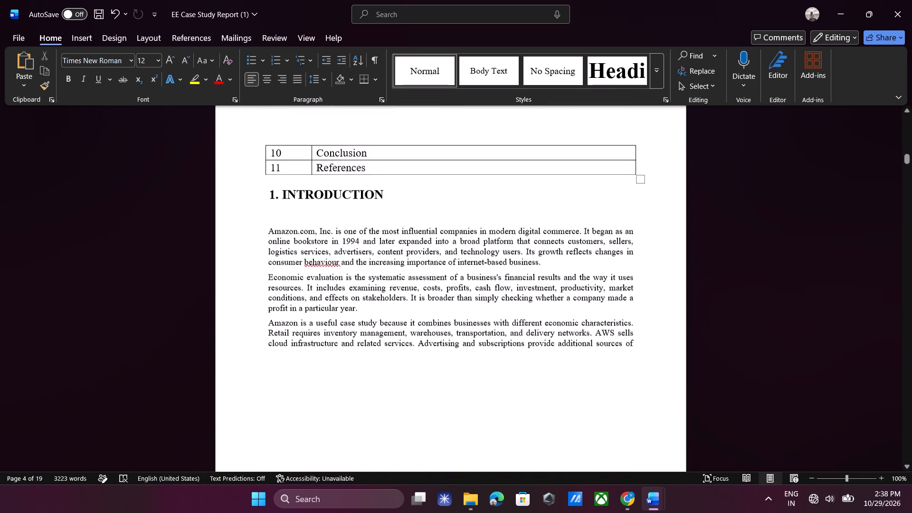
scroll(475, 163, up, 2)
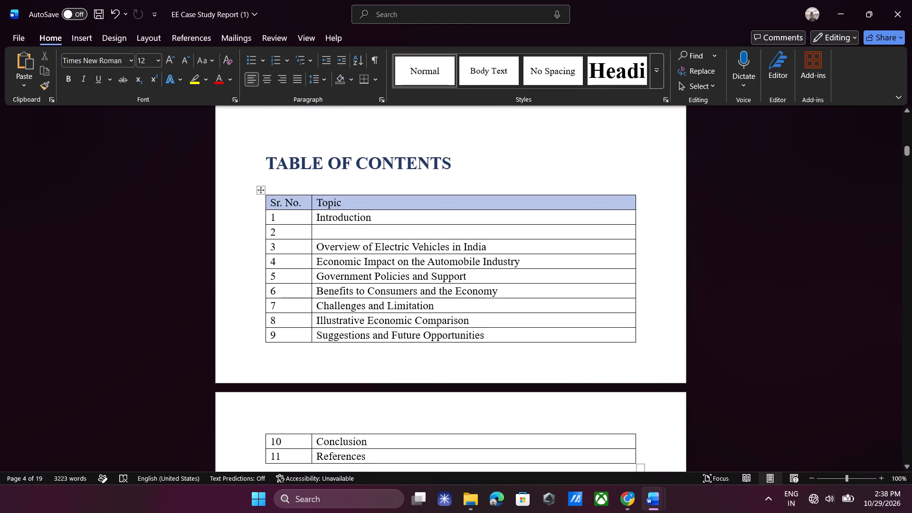
click(269, 161)
key(BackSpace)
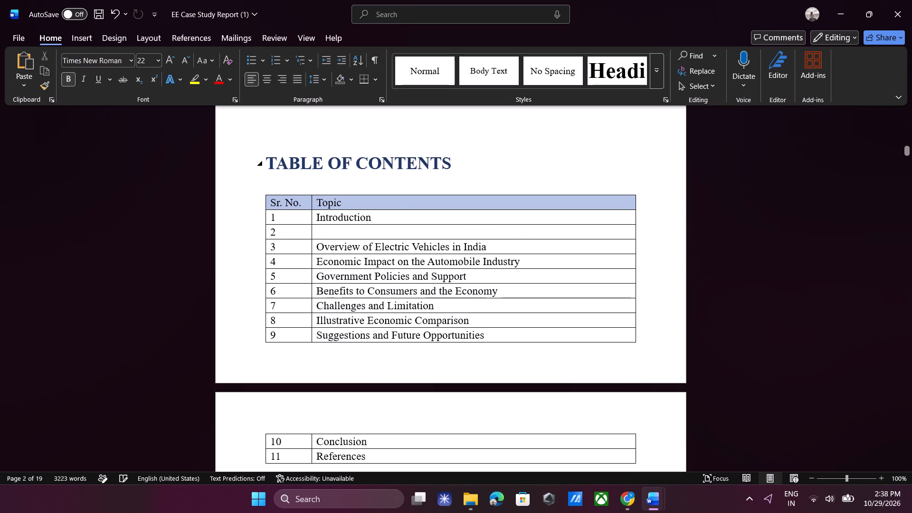
key(BackSpace)
scroll(269, 161, up, 1)
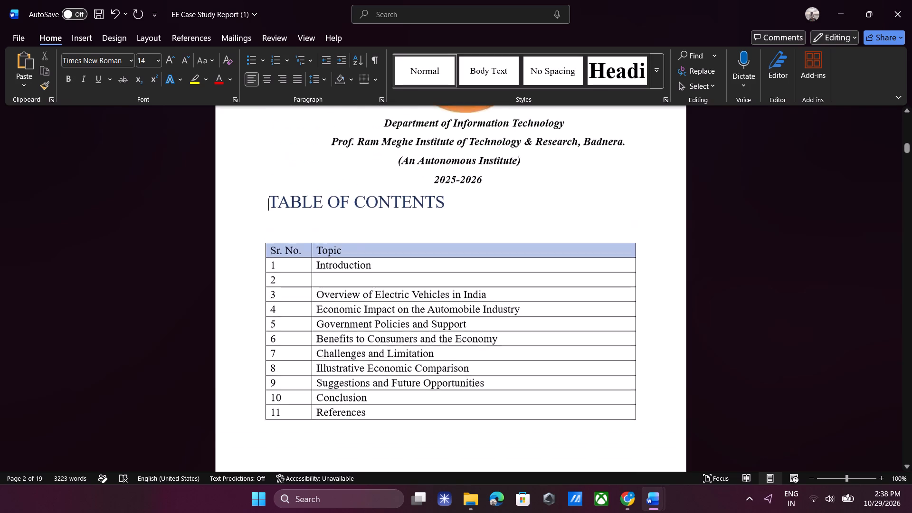
scroll(269, 161, up, 1)
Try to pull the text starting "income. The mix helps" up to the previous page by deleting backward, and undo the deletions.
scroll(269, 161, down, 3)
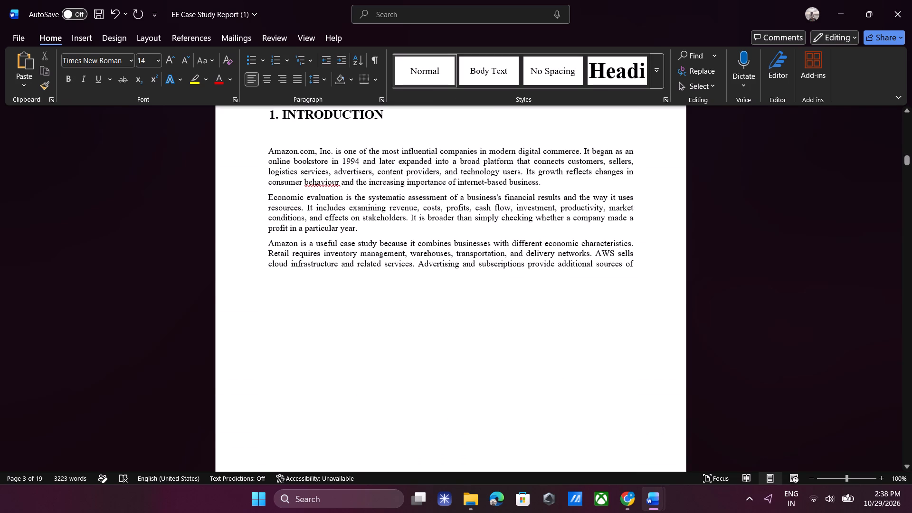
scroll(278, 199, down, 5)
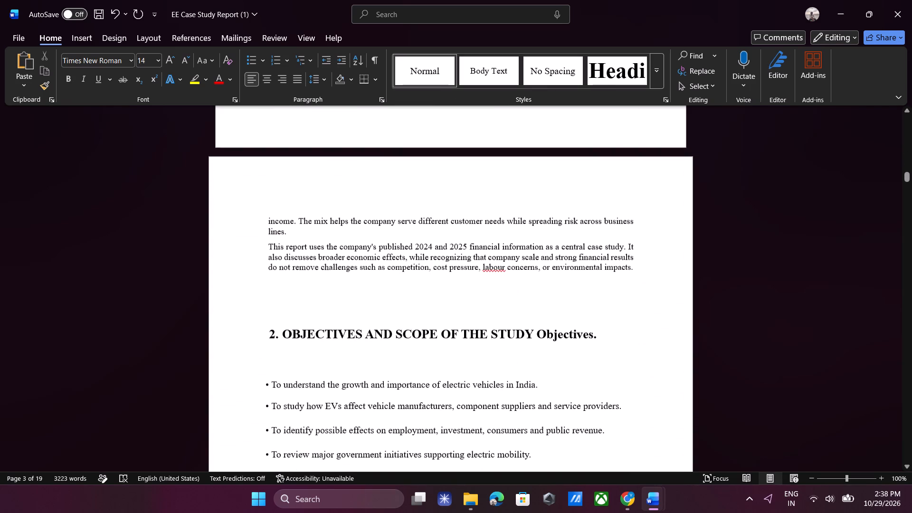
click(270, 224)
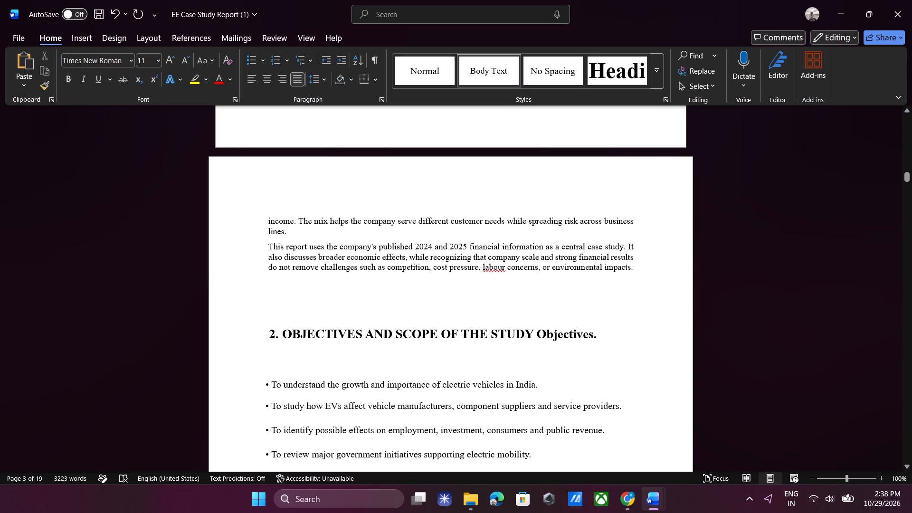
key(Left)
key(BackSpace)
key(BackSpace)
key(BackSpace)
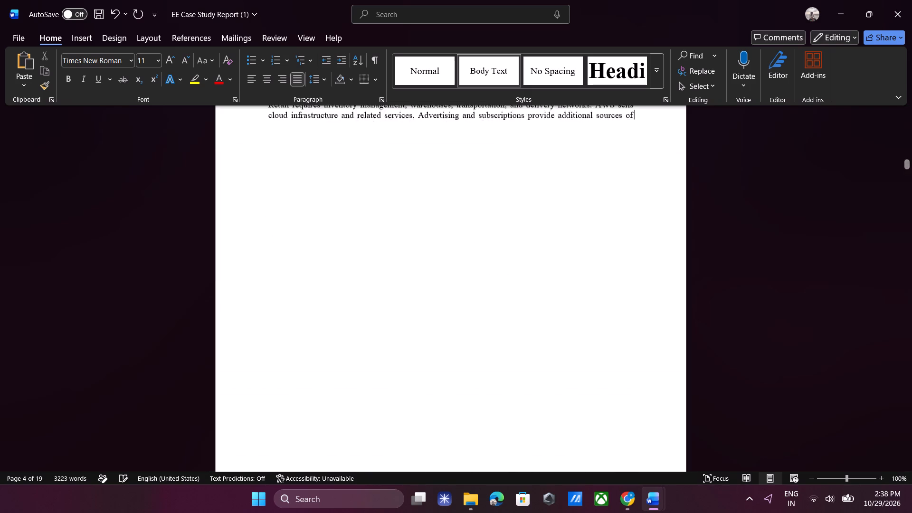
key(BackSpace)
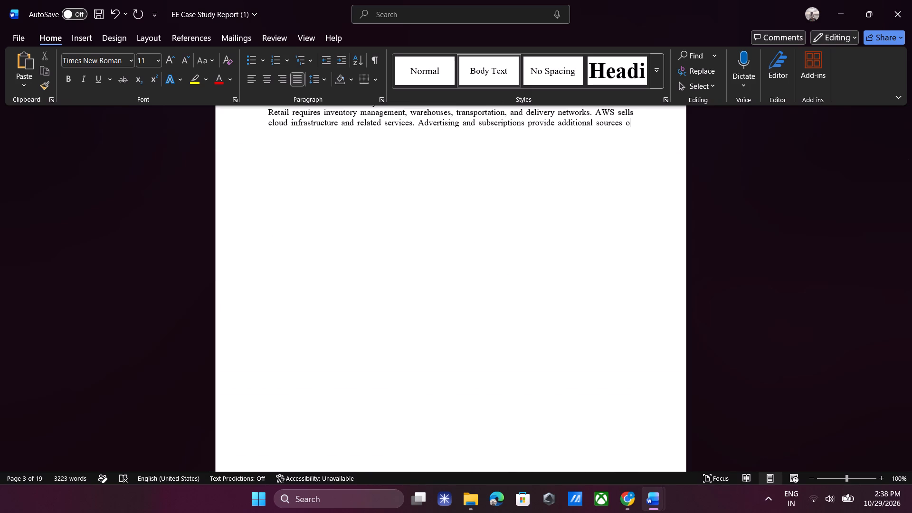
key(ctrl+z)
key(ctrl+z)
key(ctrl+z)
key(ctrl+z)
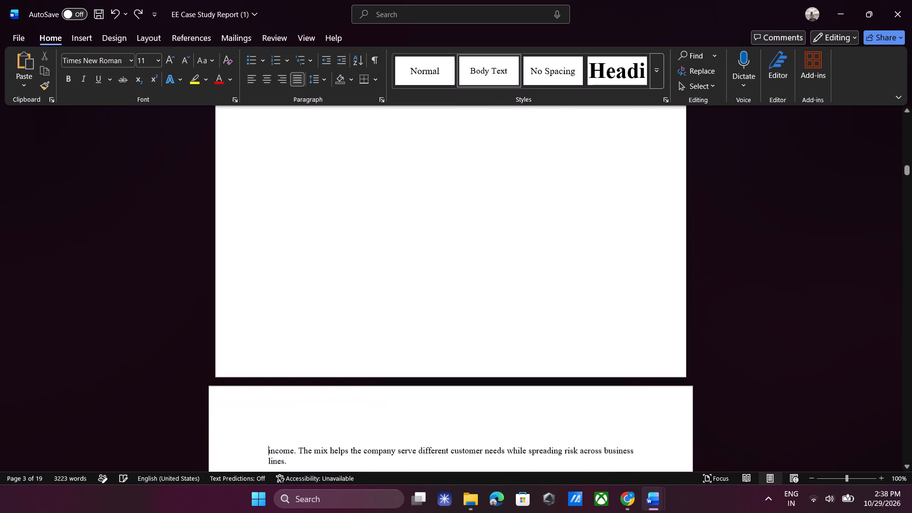
Copy the introduction text from "income. The mix helps" through "environmental impacts." and delete it from its separate page.
scroll(270, 224, up, 3)
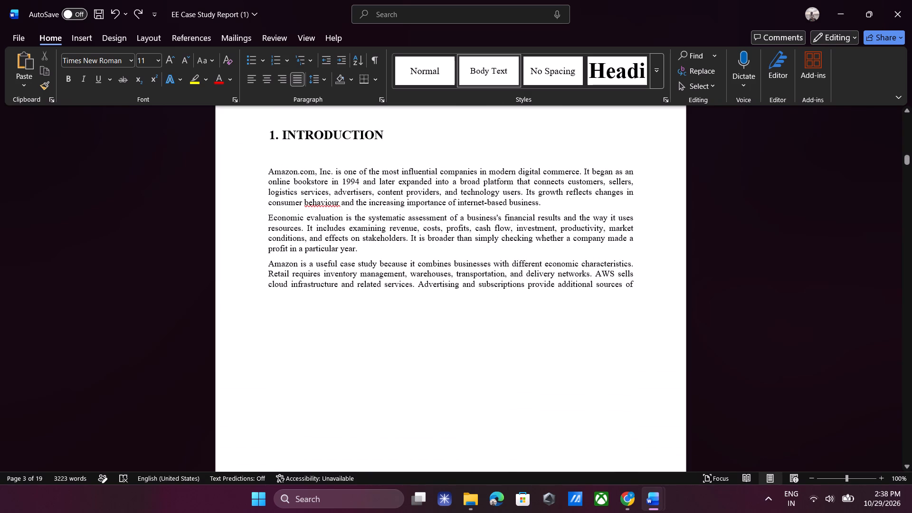
click(640, 280)
key(Return)
key(Return)
key(BackSpace)
scroll(640, 280, down, 1)
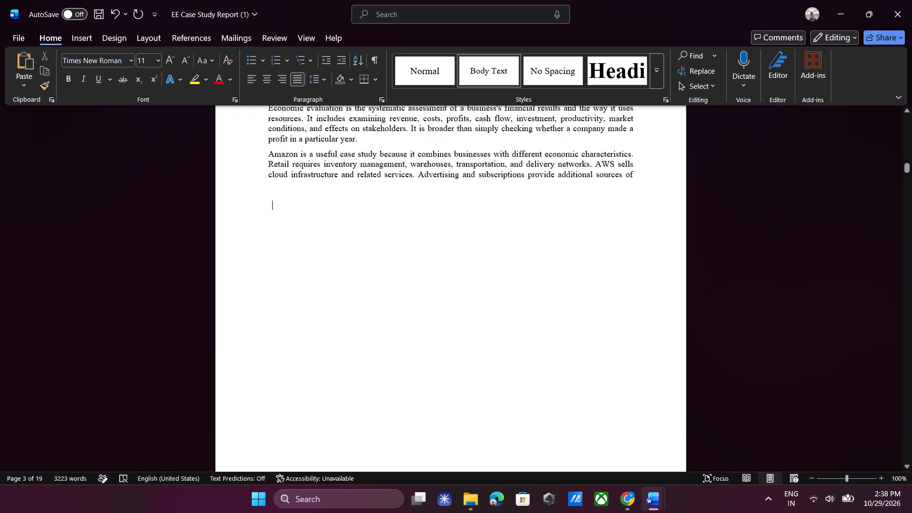
scroll(640, 280, down, 1)
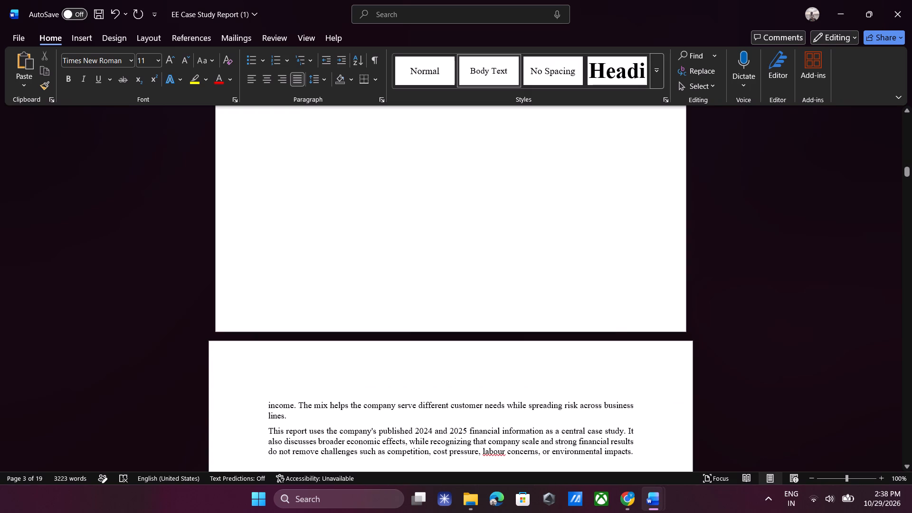
click(271, 404)
drag(271, 404, 585, 421)
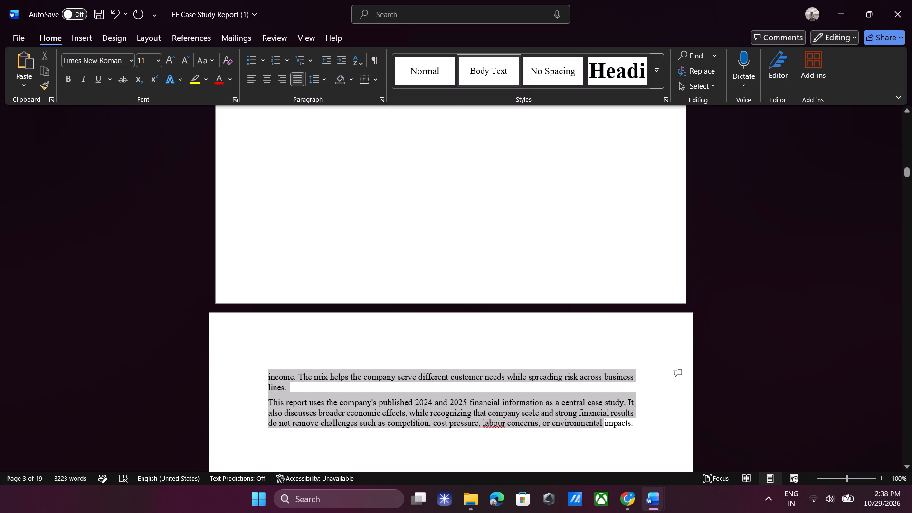
drag(585, 421, 644, 427)
key(ctrl+c)
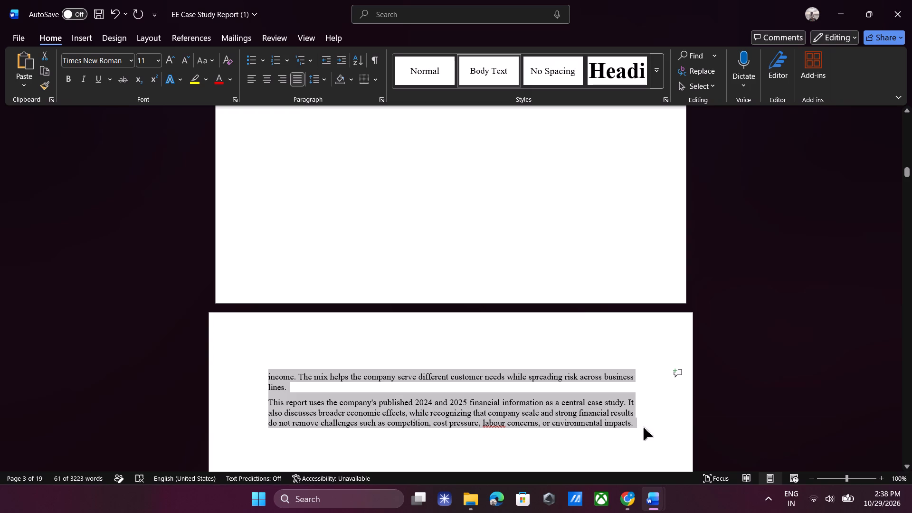
key(BackSpace)
Paste the copied text on a new line directly after "Advertising and subscriptions provide additional sources of" in the introduction.
scroll(644, 427, up, 2)
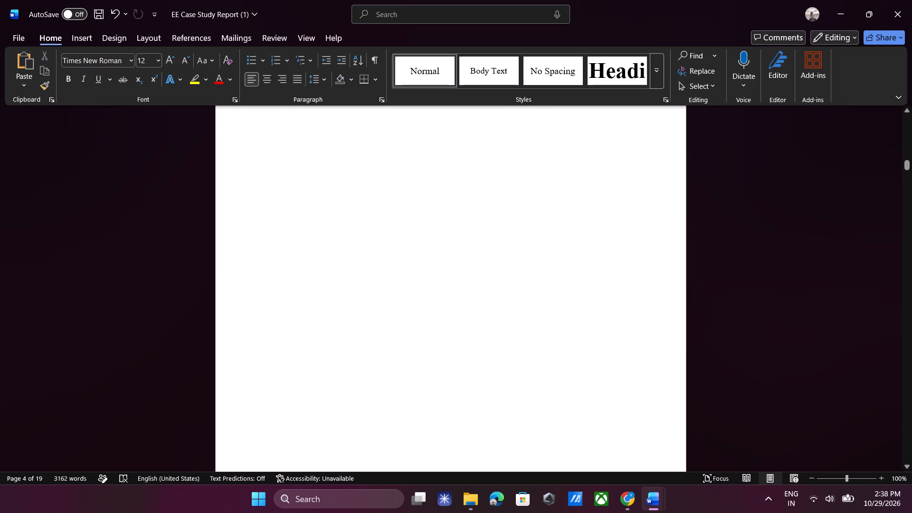
scroll(518, 358, up, 2)
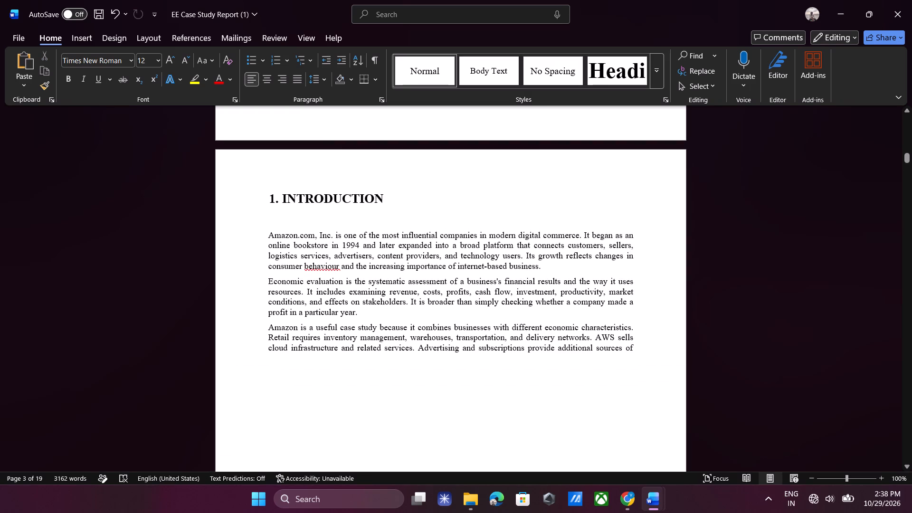
click(637, 351)
key(Return)
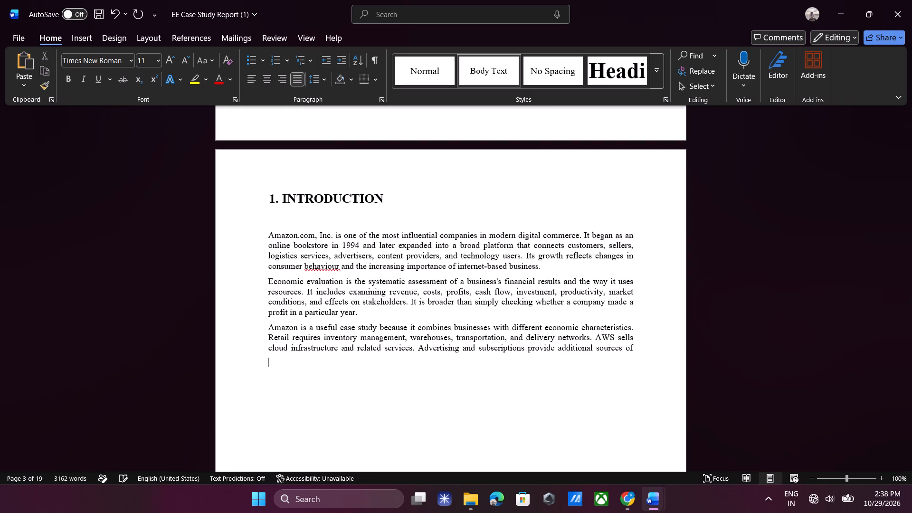
key(ctrl+v)
Remove the blank space and break before the 2. OBJECTIVES AND SCOPE OF THE STUDY heading, keeping one empty line after the introduction.
scroll(637, 351, down, 1)
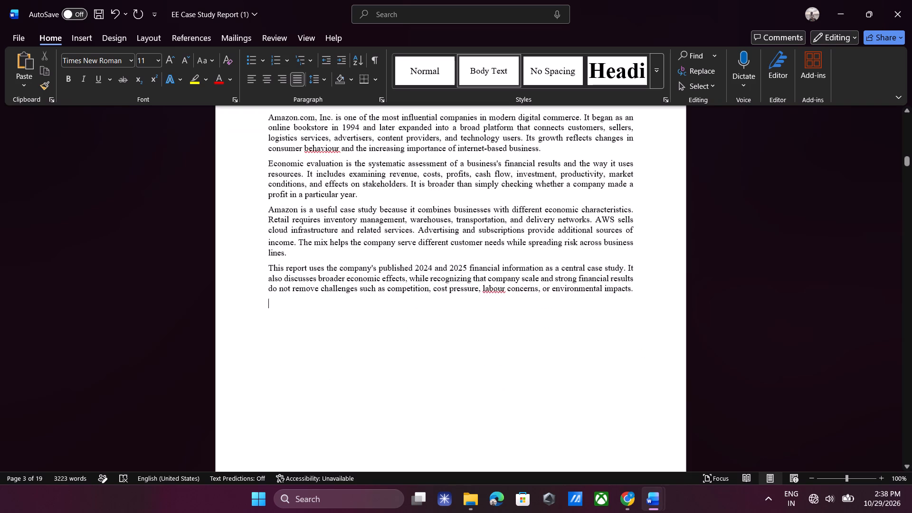
scroll(637, 351, down, 4)
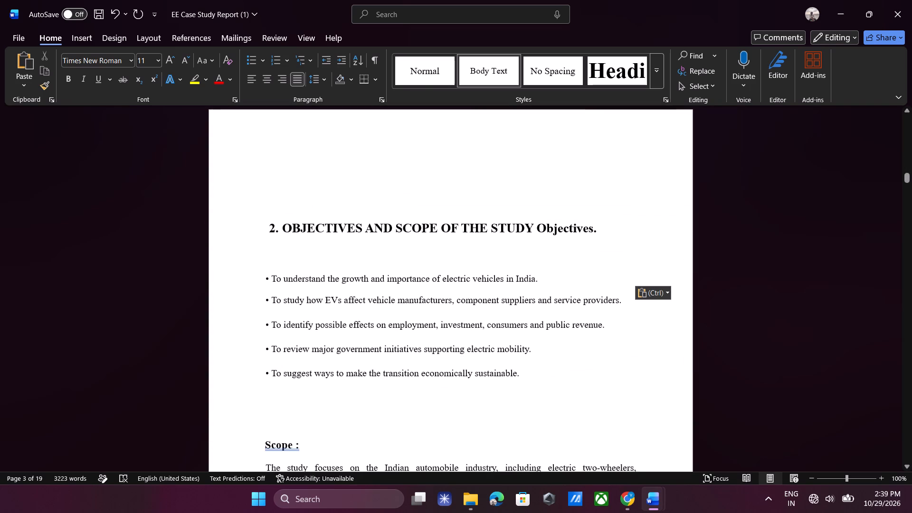
scroll(491, 294, up, 7)
scroll(491, 294, down, 3)
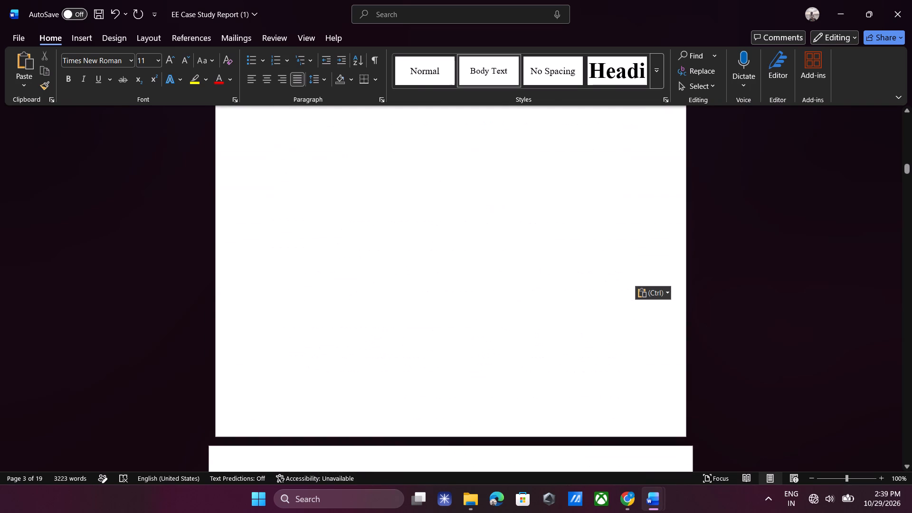
scroll(491, 294, down, 3)
scroll(413, 236, up, 1)
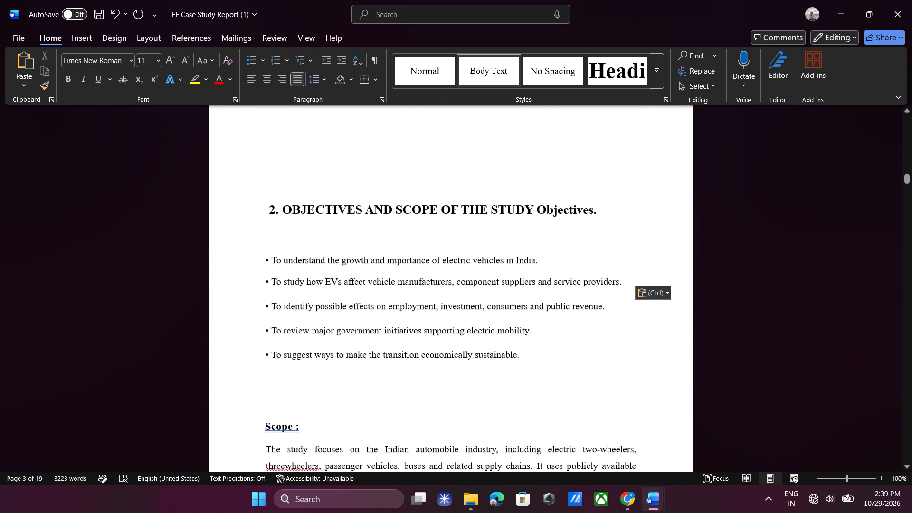
click(265, 213)
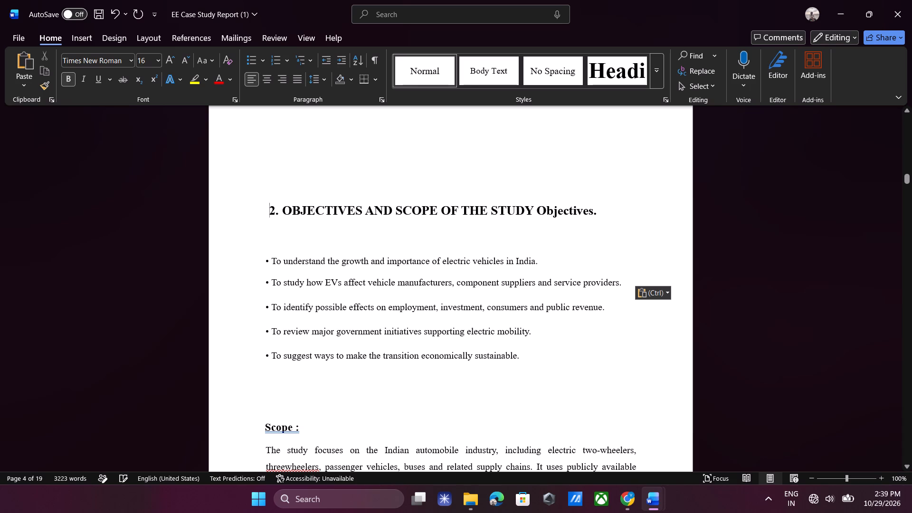
key(BackSpace)
key(BackSpace)
key(BackSpace)
key(BackSpace)
key(BackSpace)
key(BackSpace)
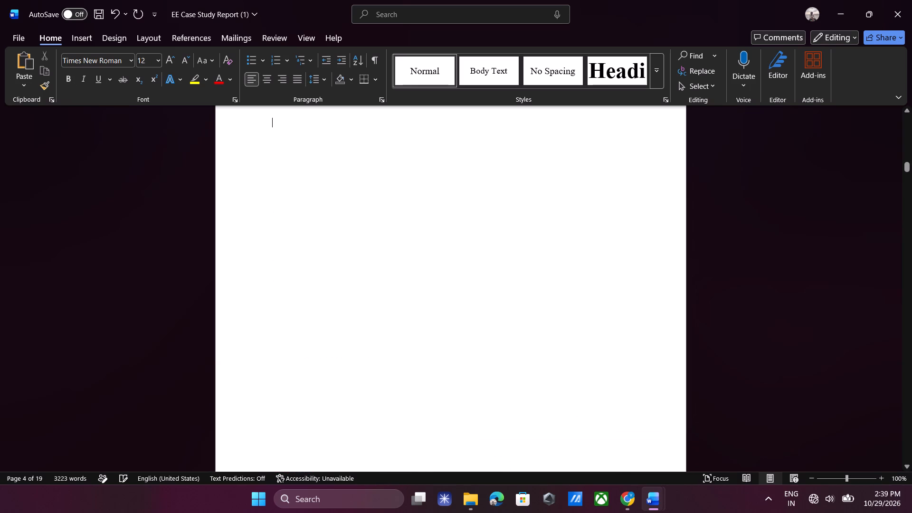
key(BackSpace)
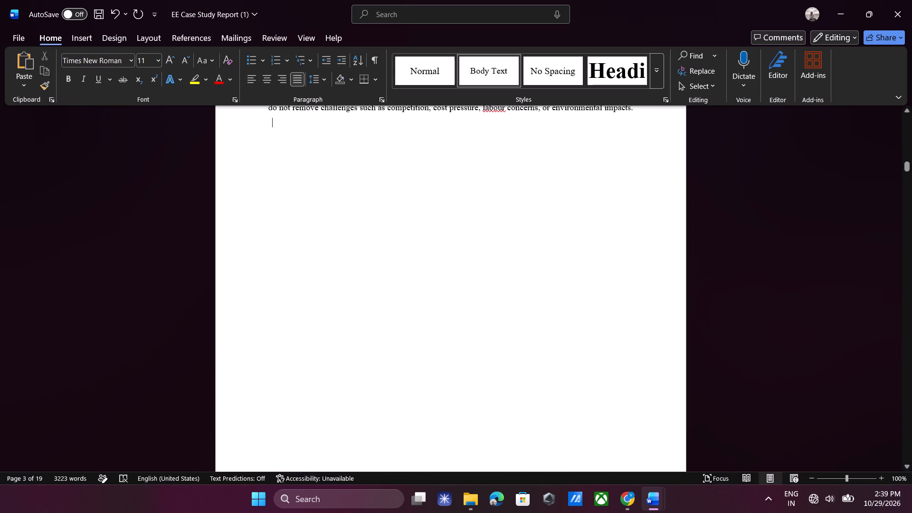
click(256, 295)
scroll(256, 295, down, 1)
key(BackSpace)
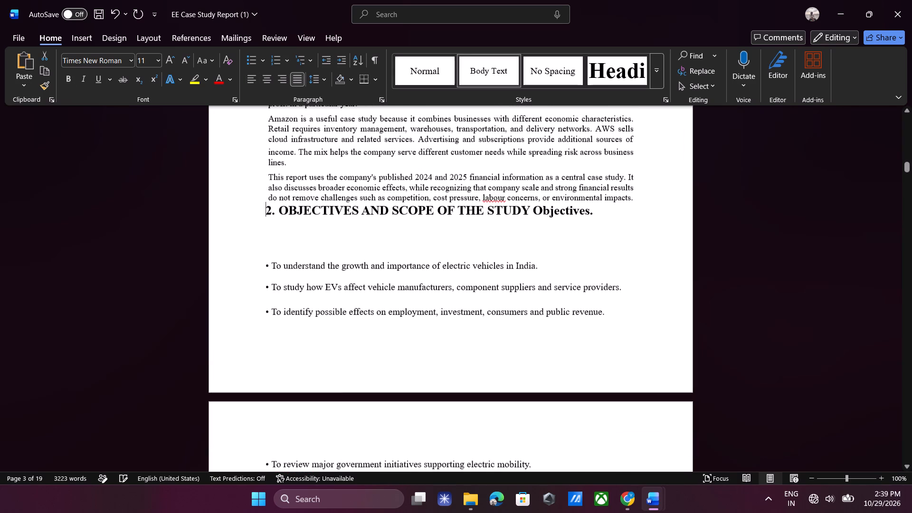
key(Return)
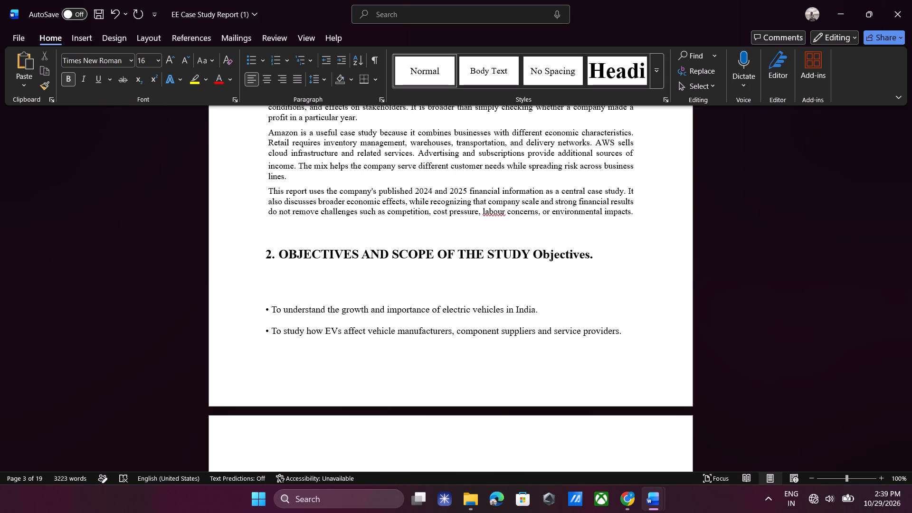
Delete the five electric-vehicle objective bullets under the 2. OBJECTIVES AND SCOPE OF THE STUDY heading.
scroll(372, 243, down, 1)
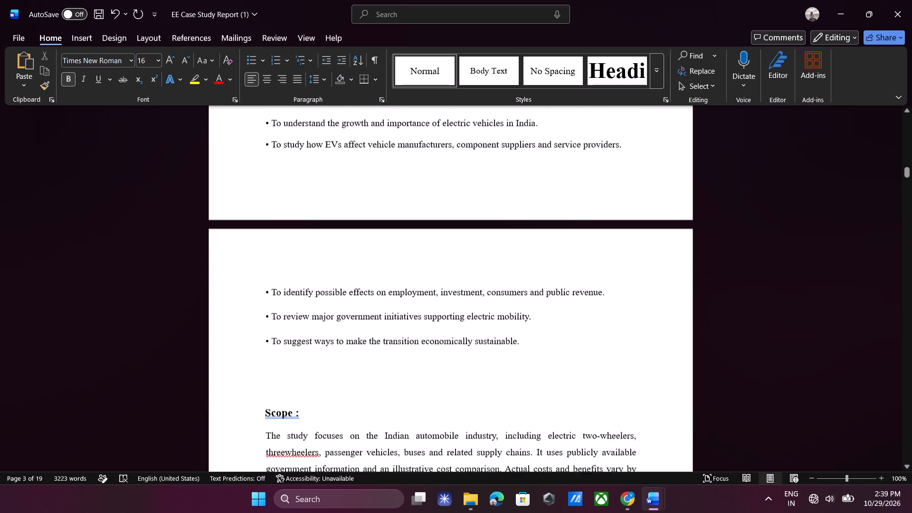
scroll(372, 243, down, 2)
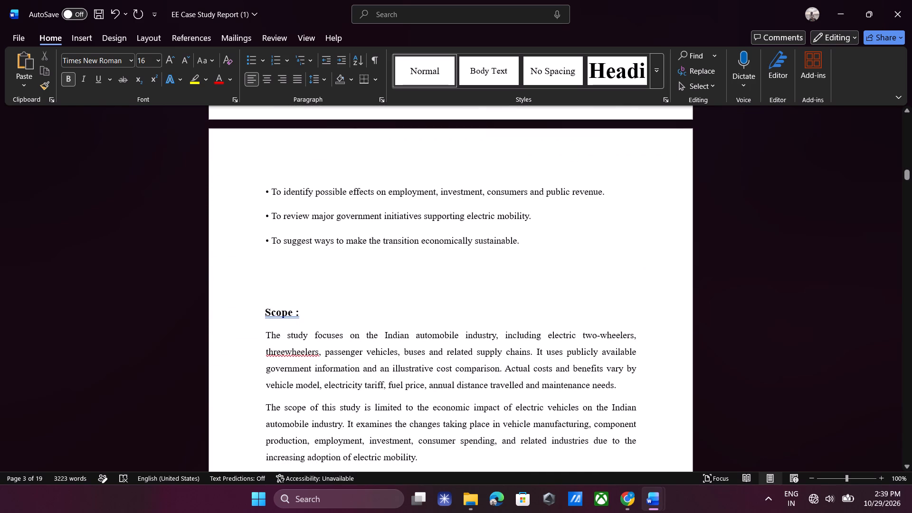
scroll(372, 243, up, 2)
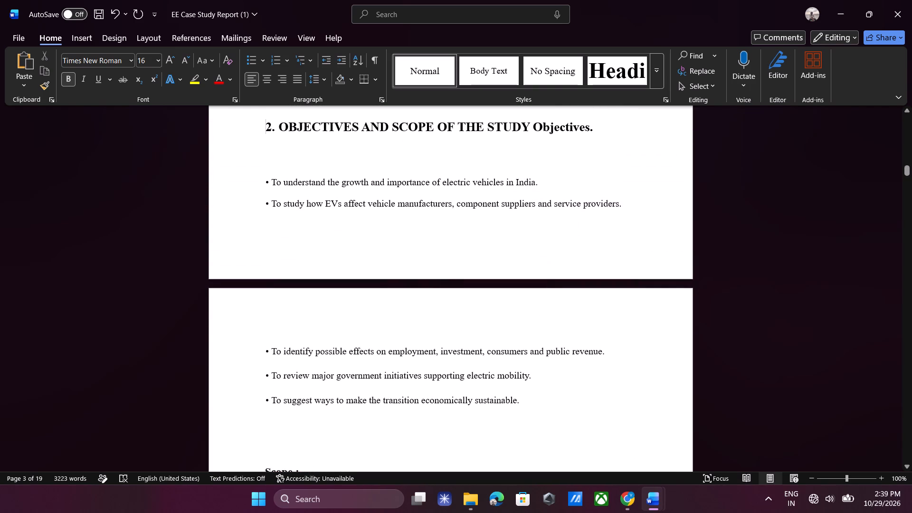
drag(263, 181, 575, 416)
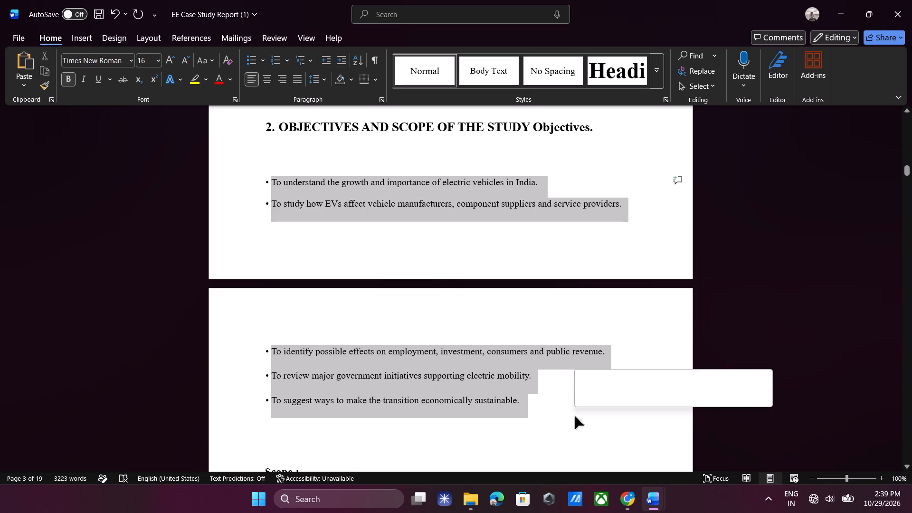
key(BackSpace)
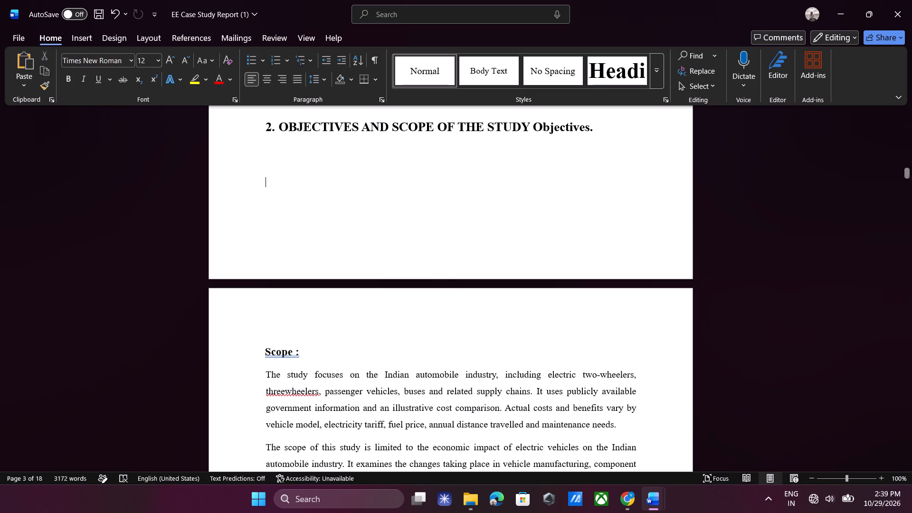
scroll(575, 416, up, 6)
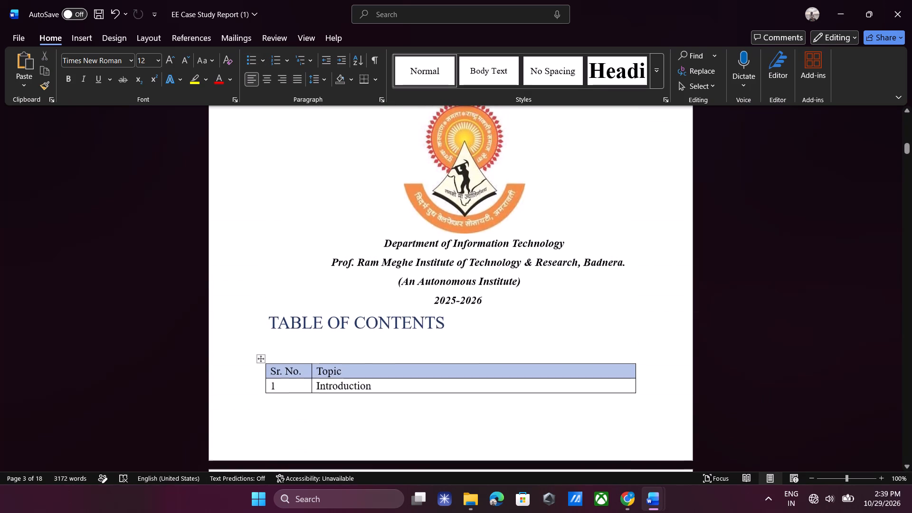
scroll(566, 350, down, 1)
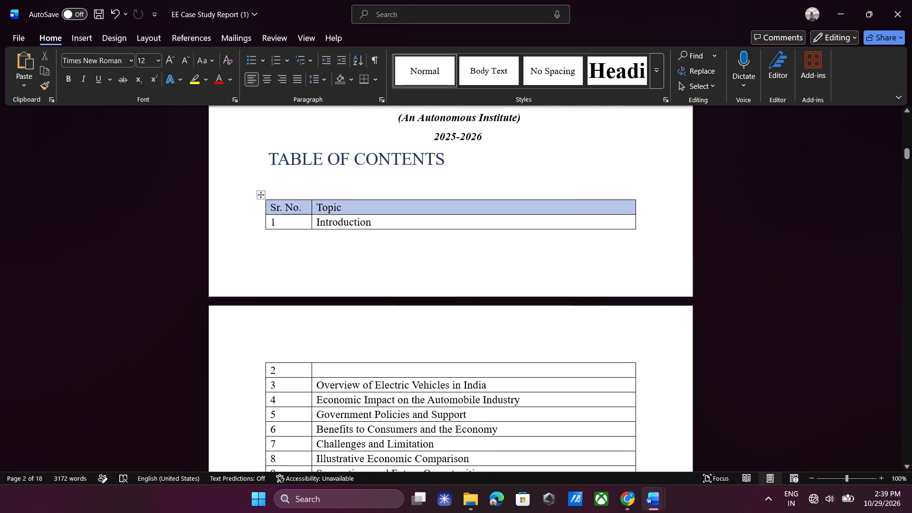
Move the TABLE OF CONTENTS heading and its table onto a new page by adding three blank lines before the heading.
click(260, 205)
click(251, 226)
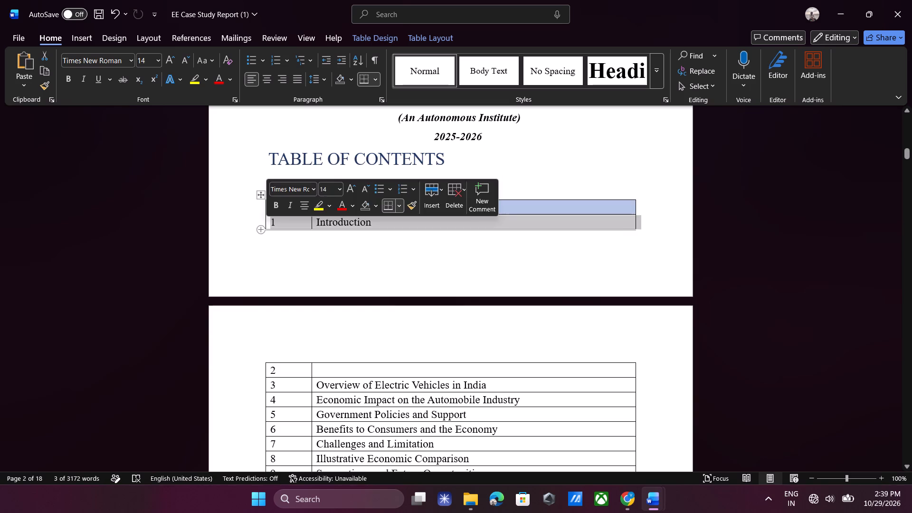
click(266, 254)
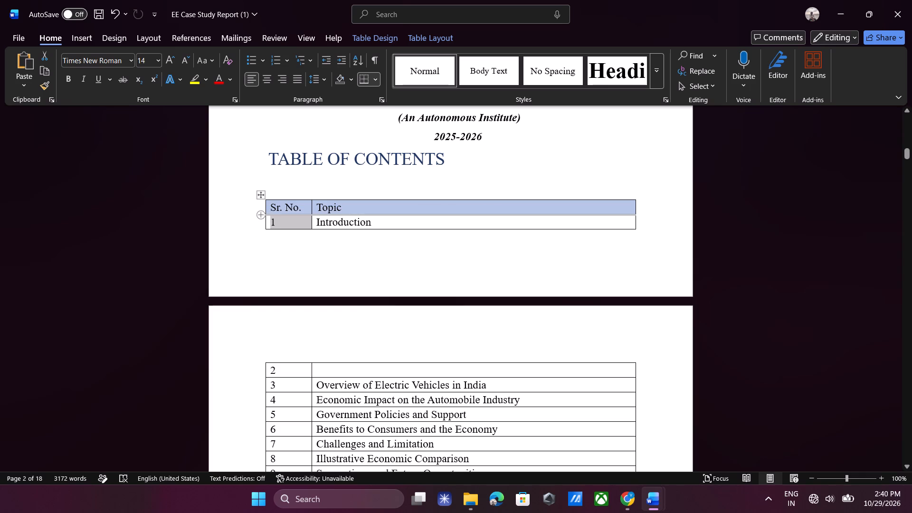
scroll(268, 201, down, 1)
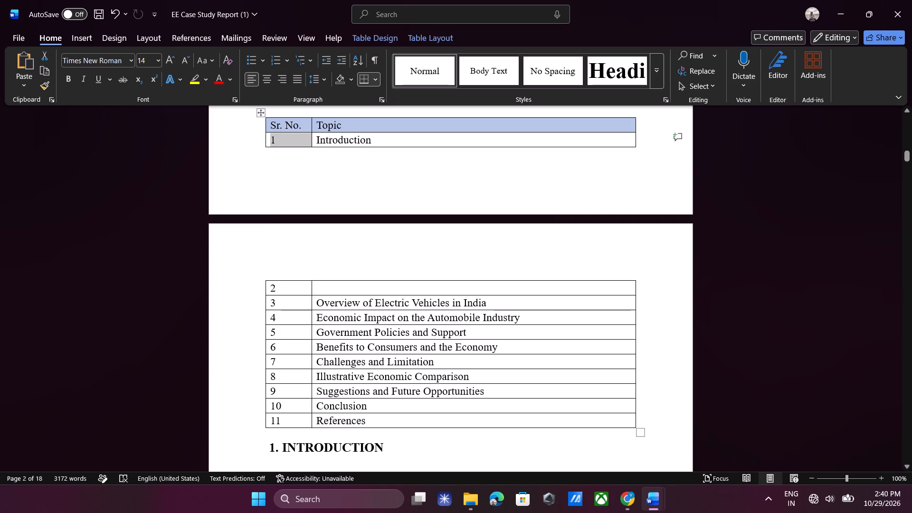
scroll(270, 253, up, 1)
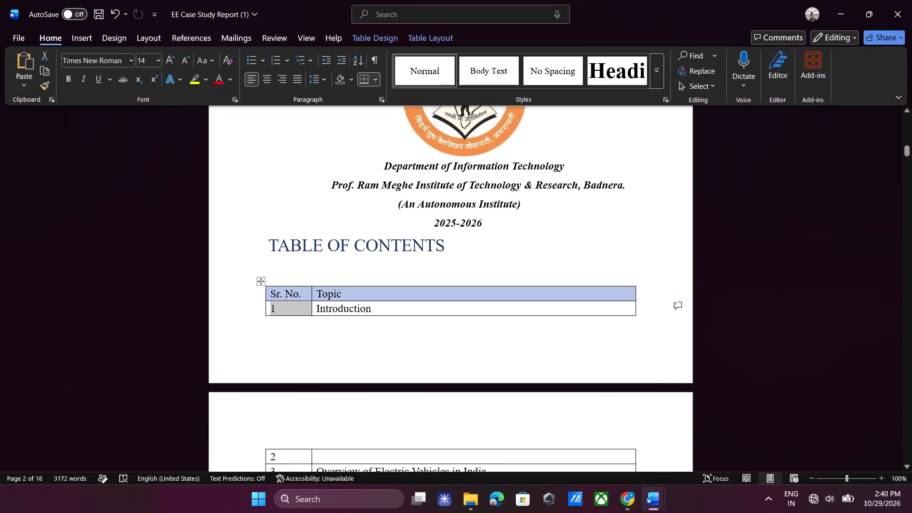
click(266, 246)
key(Return)
key(Return)
key(Return)
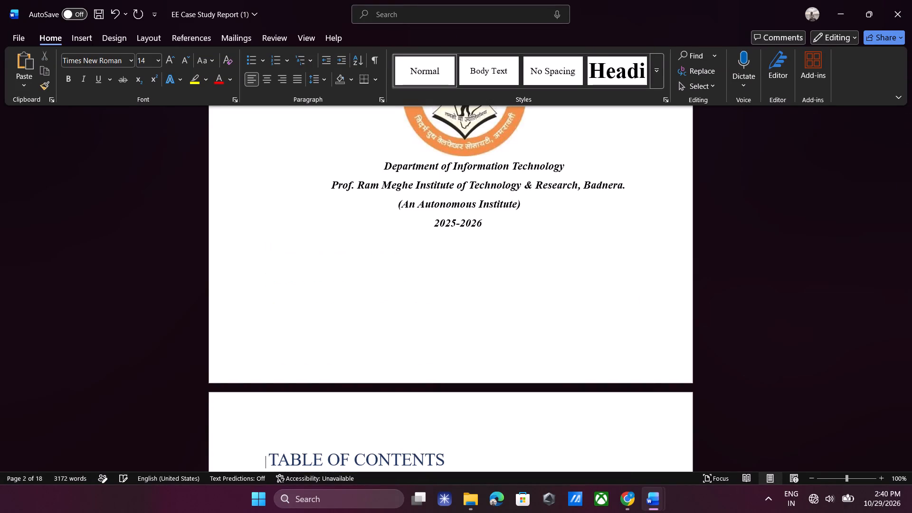
scroll(266, 246, up, 4)
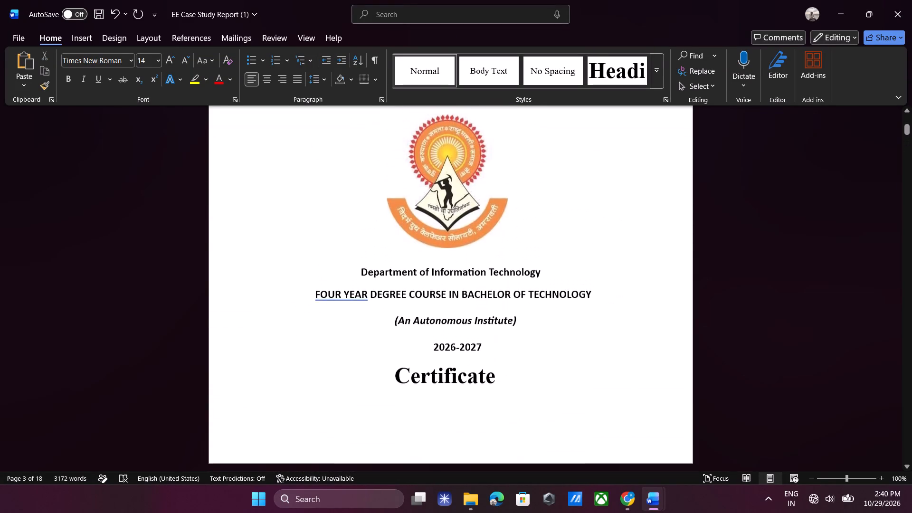
scroll(266, 246, up, 2)
scroll(266, 246, down, 7)
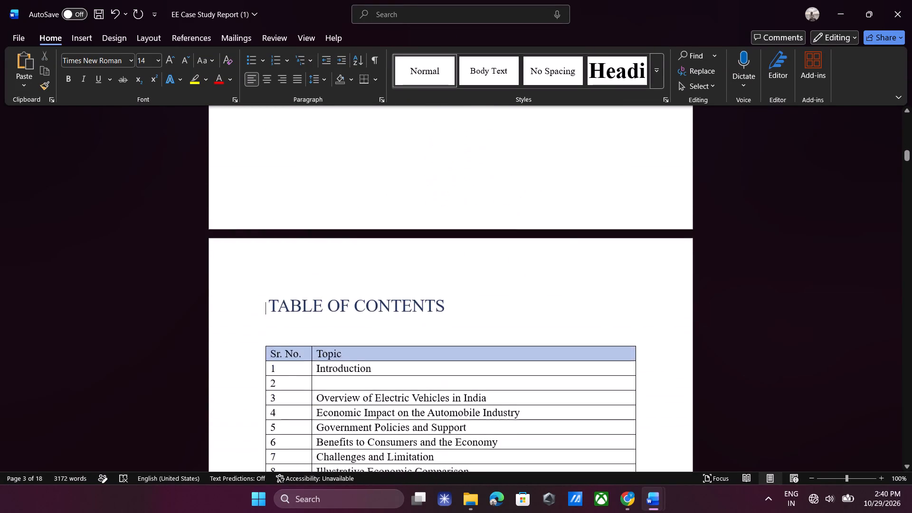
scroll(266, 246, down, 6)
scroll(266, 246, up, 1)
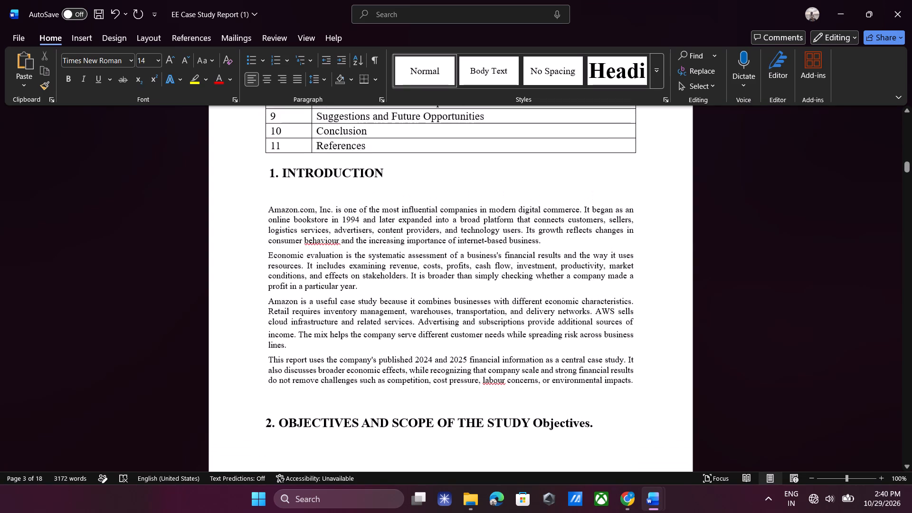
Push the 1. INTRODUCTION heading further down from the contents table by adding blank lines before it.
scroll(266, 246, up, 1)
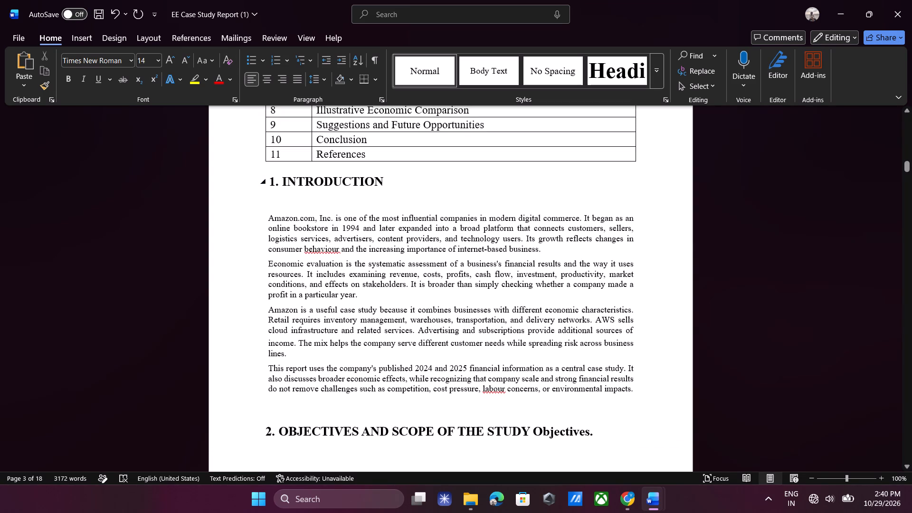
click(270, 180)
key(Return)
key(Return)
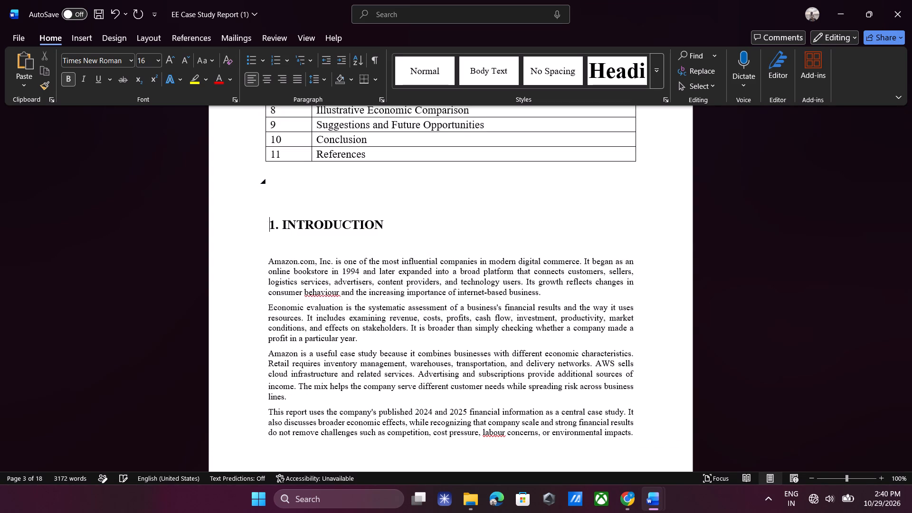
key(Return)
key(Return)
key(Return)
key(Return)
key(Return)
key(Return)
key(Return)
key(Return)
key(Return)
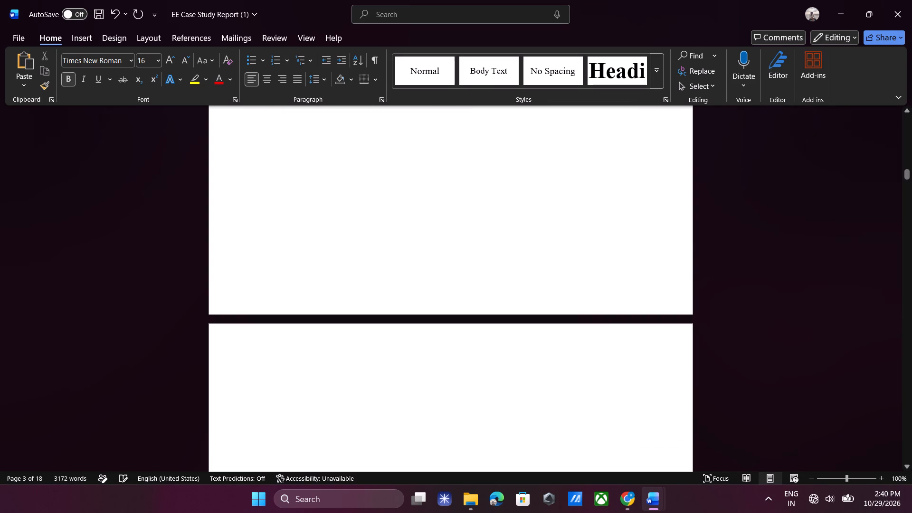
key(BackSpace)
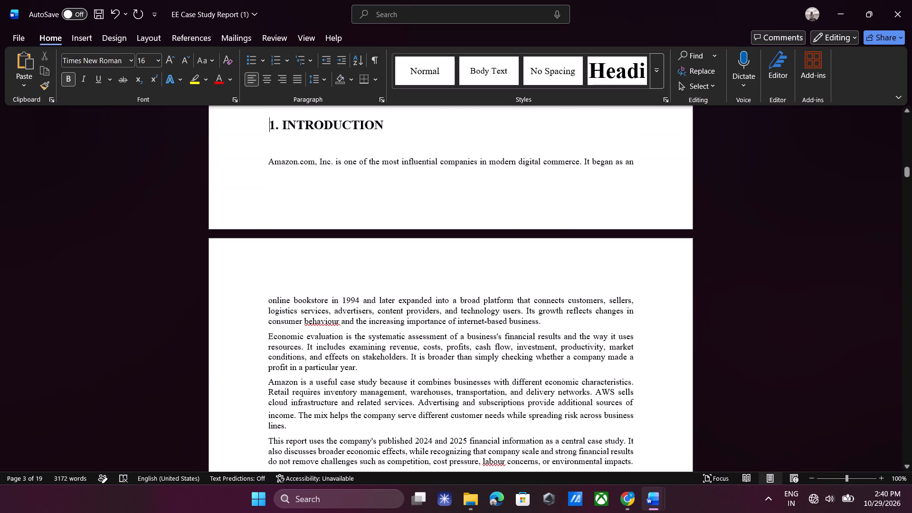
key(Return)
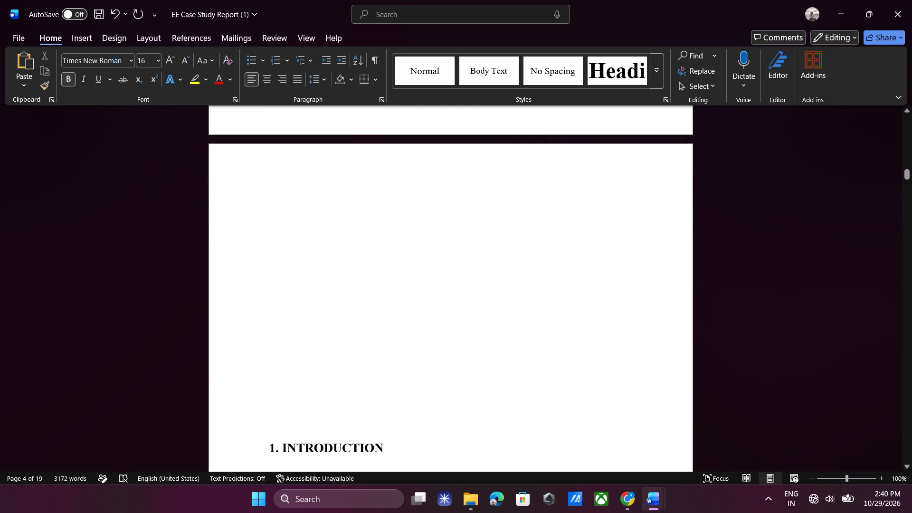
key(BackSpace)
Look over the report's remaining sections, then switch to Amazon_Economic_Evaluation_Official_Report and examine its abstract and contents list.
scroll(270, 180, down, 5)
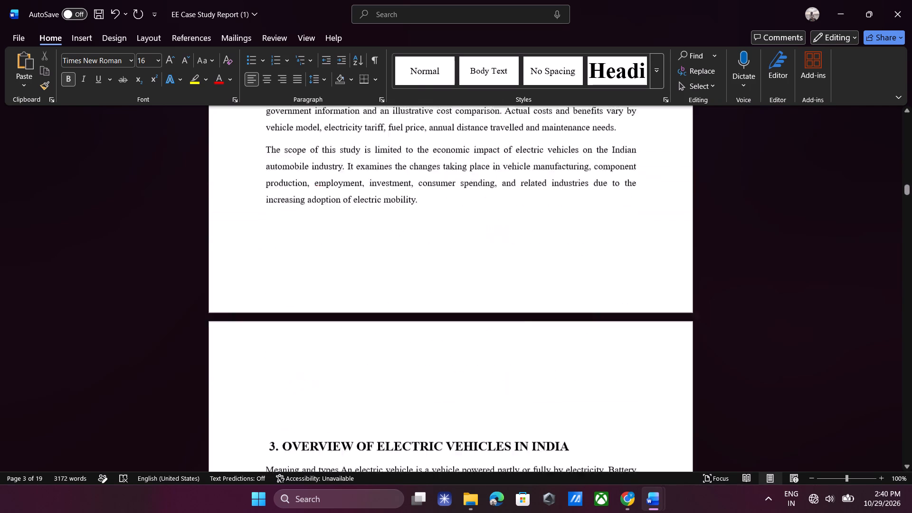
scroll(270, 180, down, 3)
scroll(452, 478, right, 1)
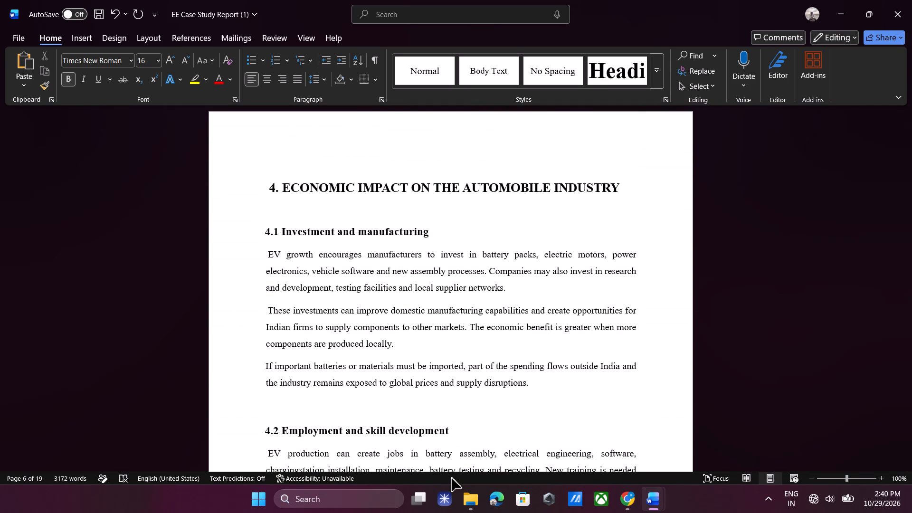
scroll(452, 478, right, 2)
ctrl+scroll(452, 478, up, 1)
scroll(452, 478, right, 1)
click(697, 463)
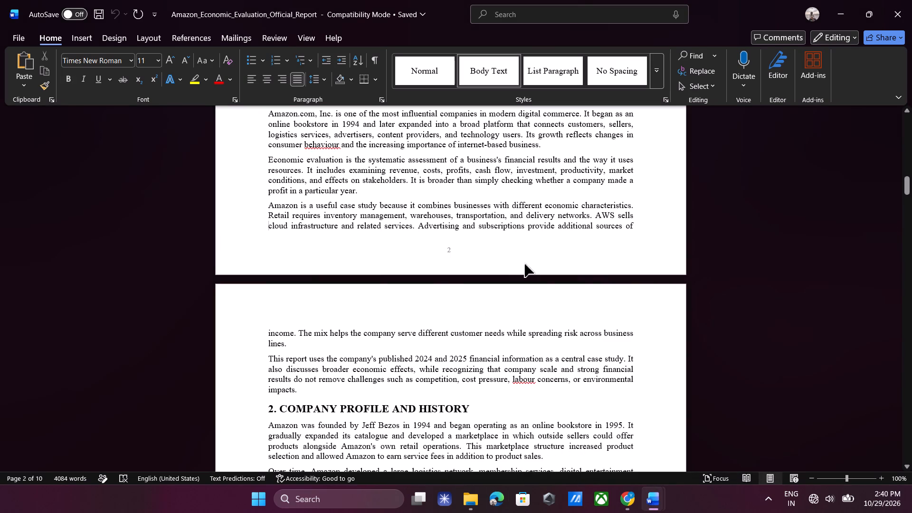
scroll(425, 201, up, 6)
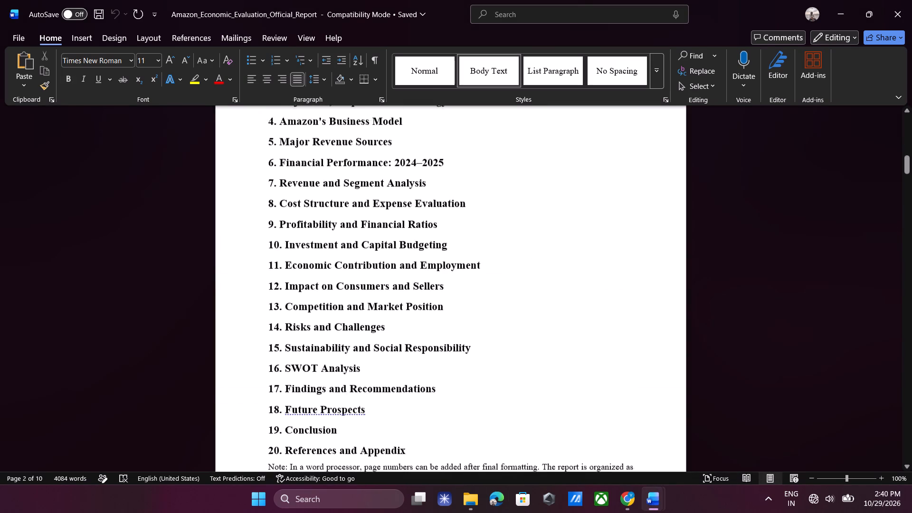
scroll(425, 201, up, 4)
scroll(425, 201, down, 3)
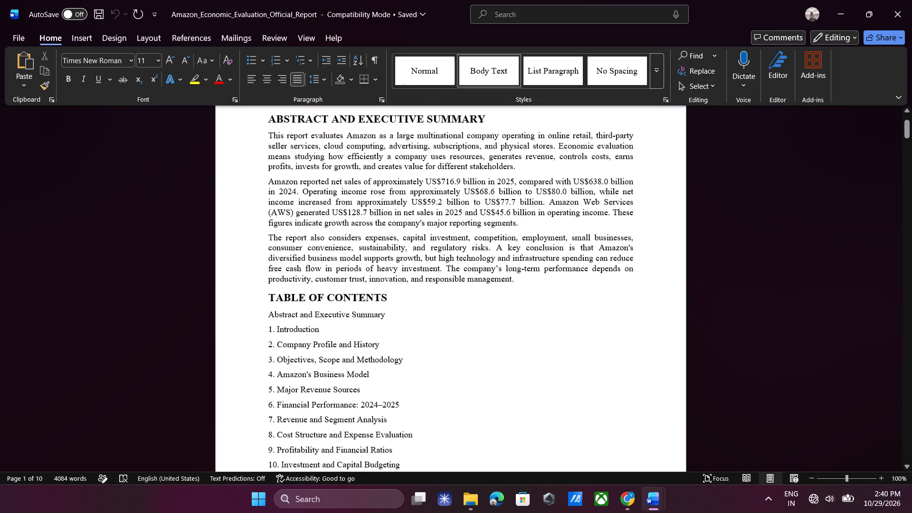
scroll(425, 201, down, 3)
scroll(425, 201, up, 1)
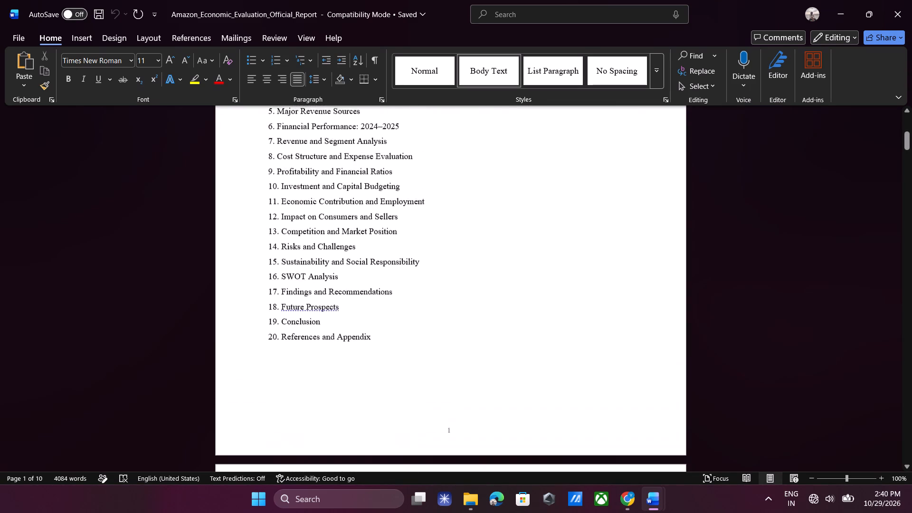
scroll(425, 201, up, 1)
scroll(425, 201, down, 5)
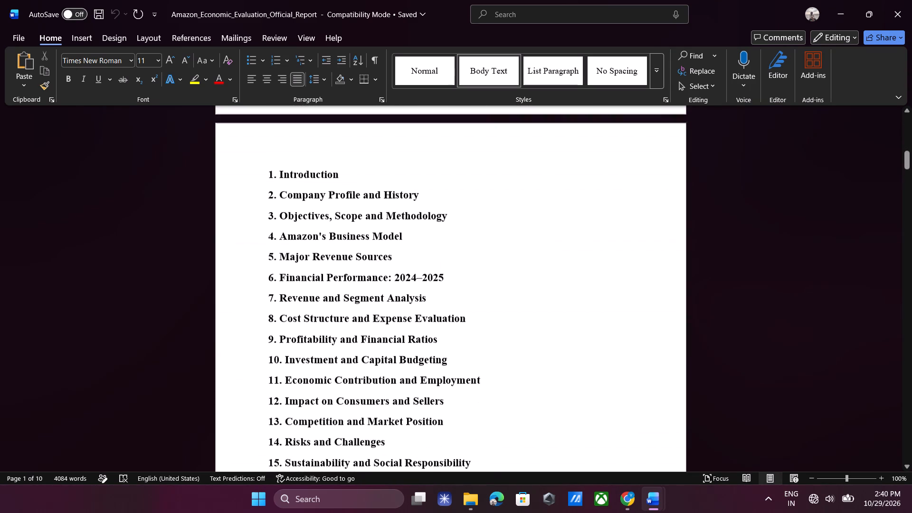
scroll(422, 311, up, 10)
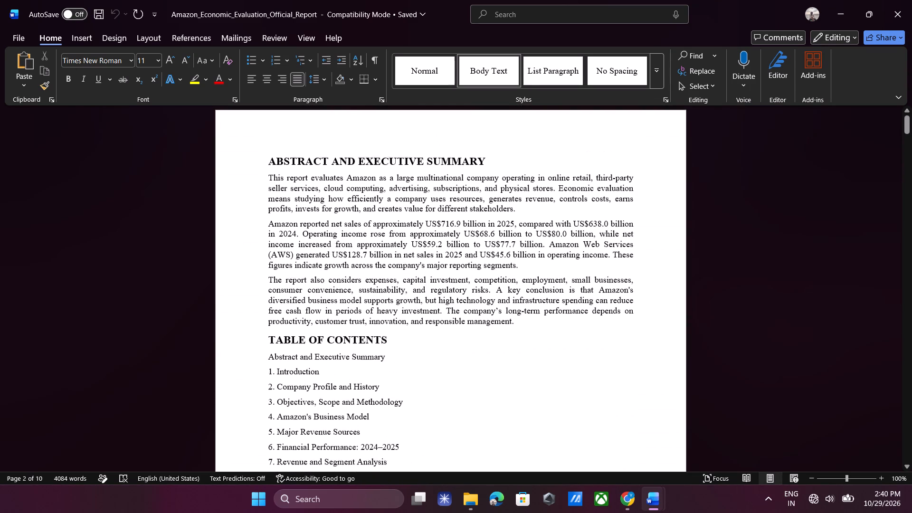
scroll(422, 311, up, 1)
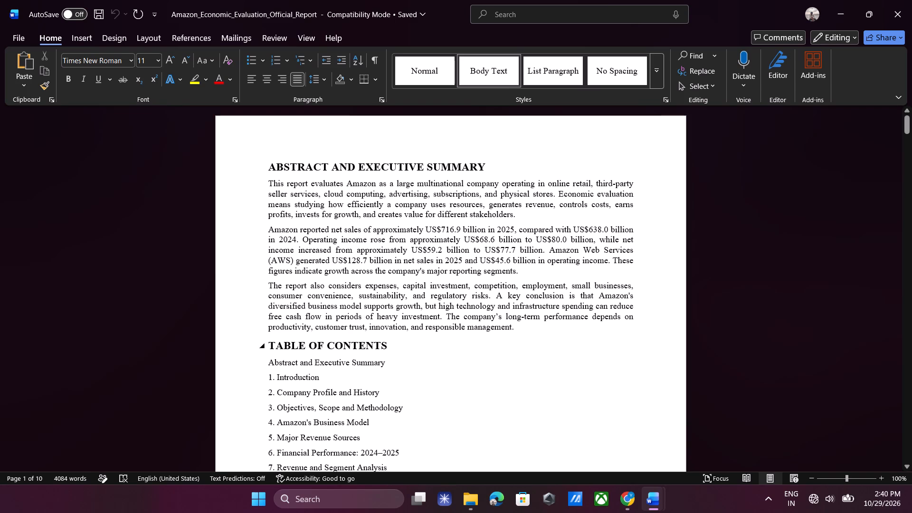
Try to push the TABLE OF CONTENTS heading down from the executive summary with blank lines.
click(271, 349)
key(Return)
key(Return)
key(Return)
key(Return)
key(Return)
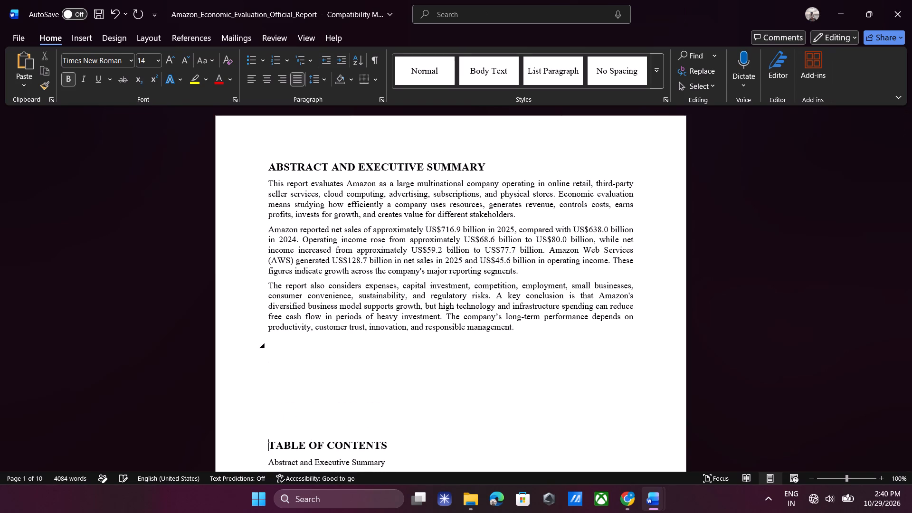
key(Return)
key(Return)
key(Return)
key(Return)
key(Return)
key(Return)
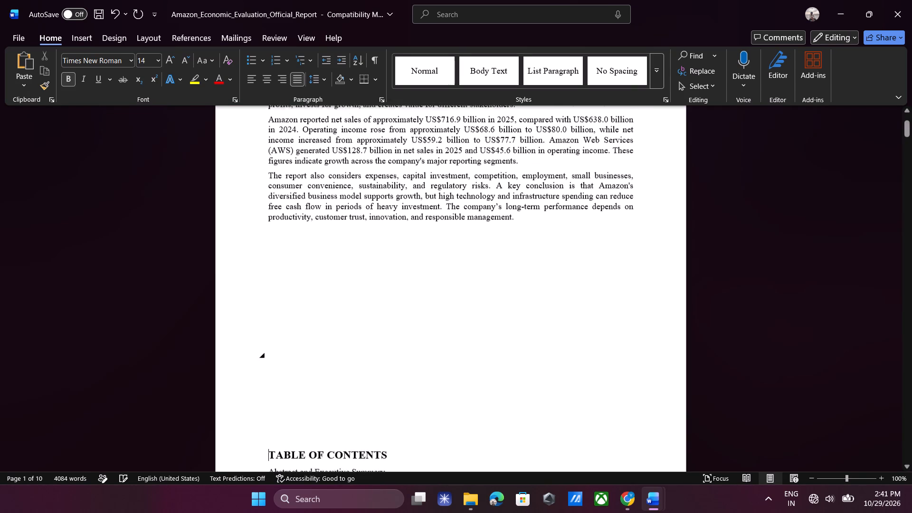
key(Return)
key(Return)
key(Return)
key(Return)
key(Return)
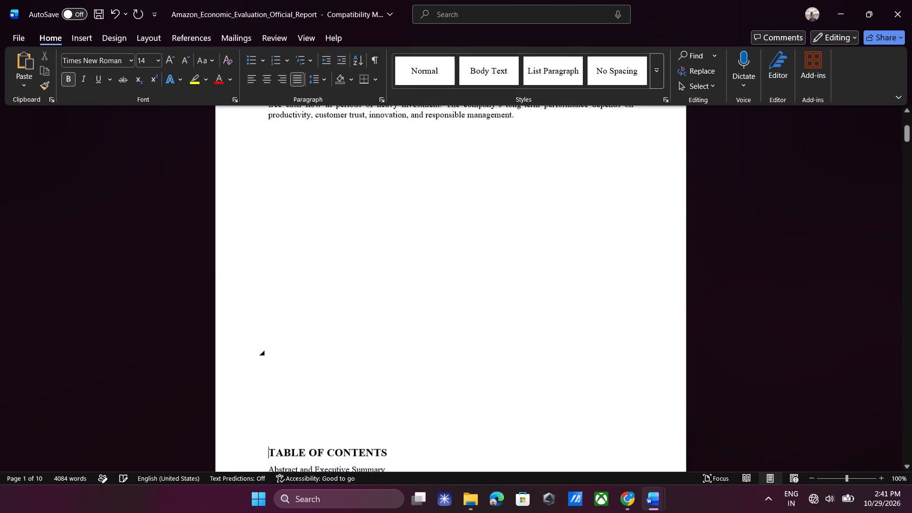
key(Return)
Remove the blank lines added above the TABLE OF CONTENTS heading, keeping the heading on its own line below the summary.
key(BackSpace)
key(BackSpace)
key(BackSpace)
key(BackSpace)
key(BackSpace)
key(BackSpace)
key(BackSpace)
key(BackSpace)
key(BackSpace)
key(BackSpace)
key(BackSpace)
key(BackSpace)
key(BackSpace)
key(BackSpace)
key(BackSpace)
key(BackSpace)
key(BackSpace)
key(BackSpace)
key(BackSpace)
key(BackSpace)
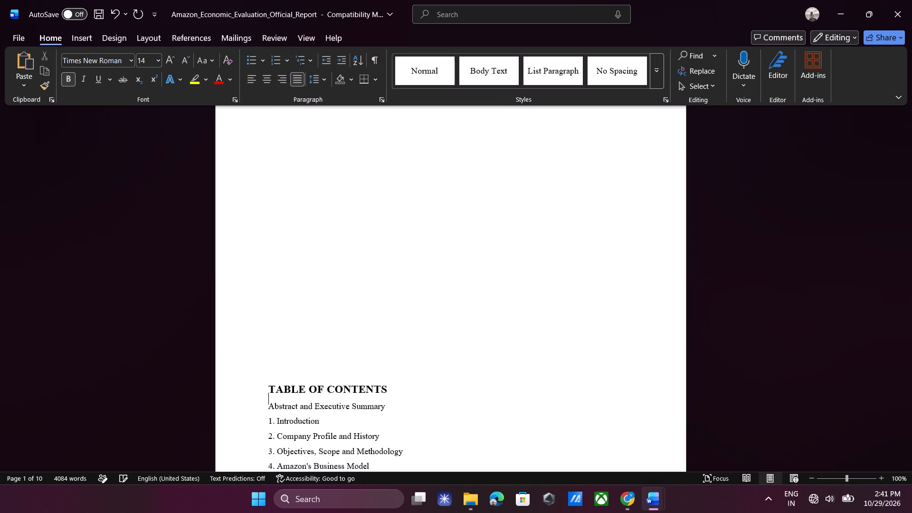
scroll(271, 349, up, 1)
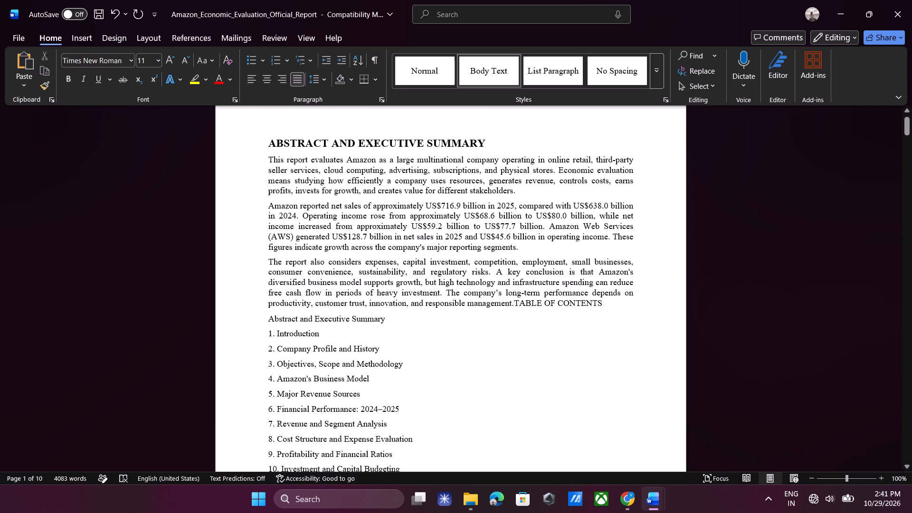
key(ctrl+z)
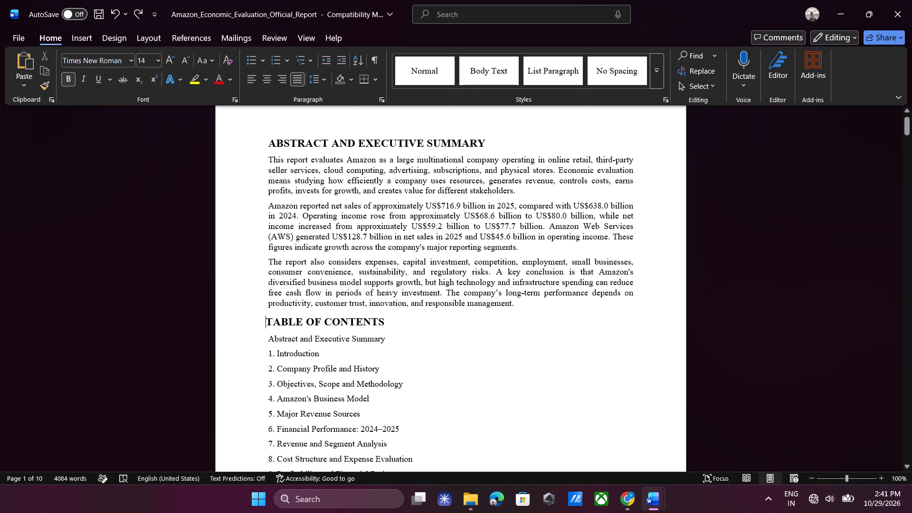
Delete the ABSTRACT AND EXECUTIVE SUMMARY heading and its three paragraphs, including the leftover full stop, above TABLE OF CONTENTS.
drag(270, 141, 508, 297)
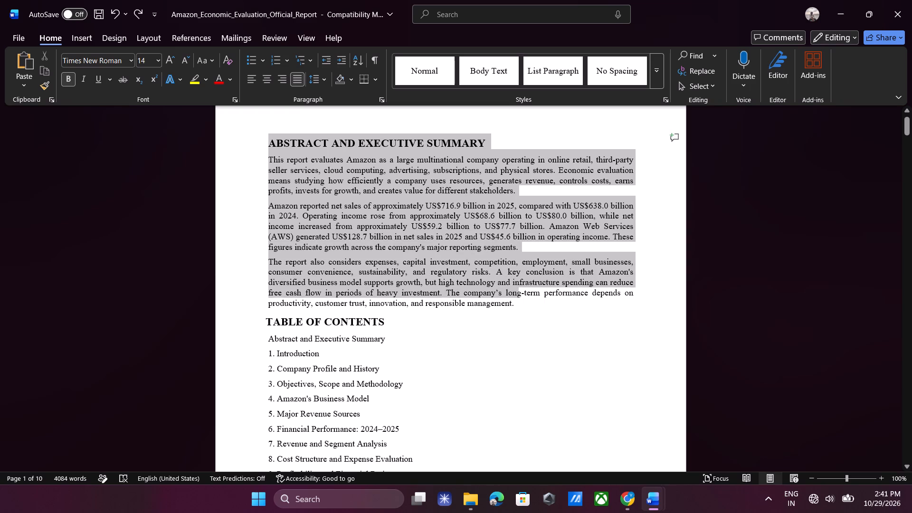
drag(508, 297, 509, 300)
key(BackSpace)
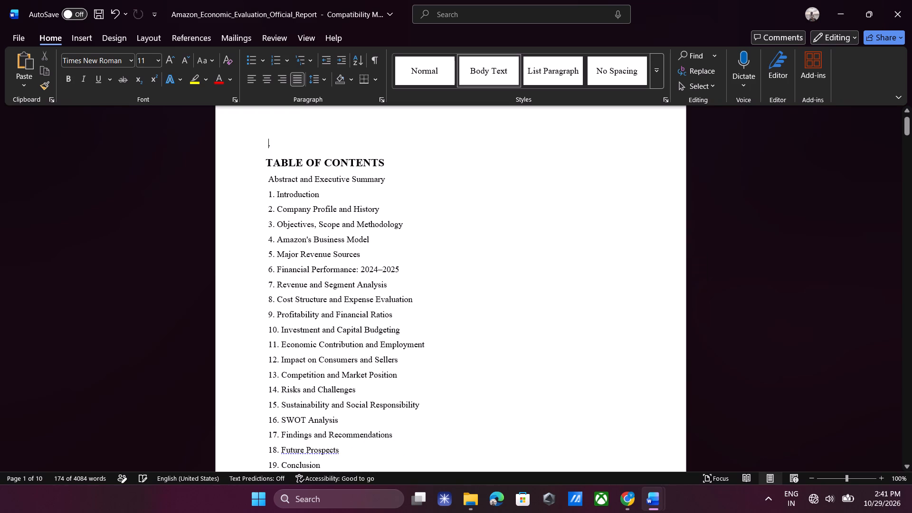
key(BackSpace)
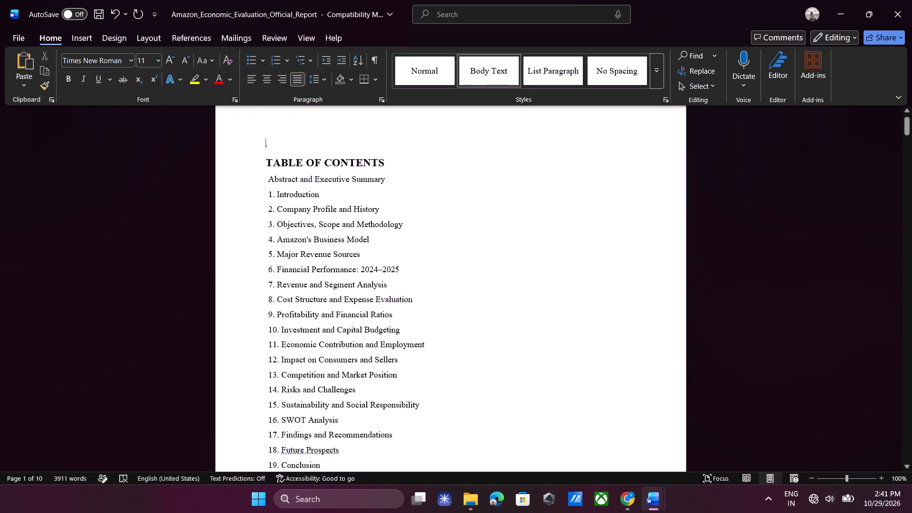
click(275, 142)
key(BackSpace)
Insert a table with 1 column and 5 rows on the blank line above the TABLE OF CONTENTS heading.
click(76, 34)
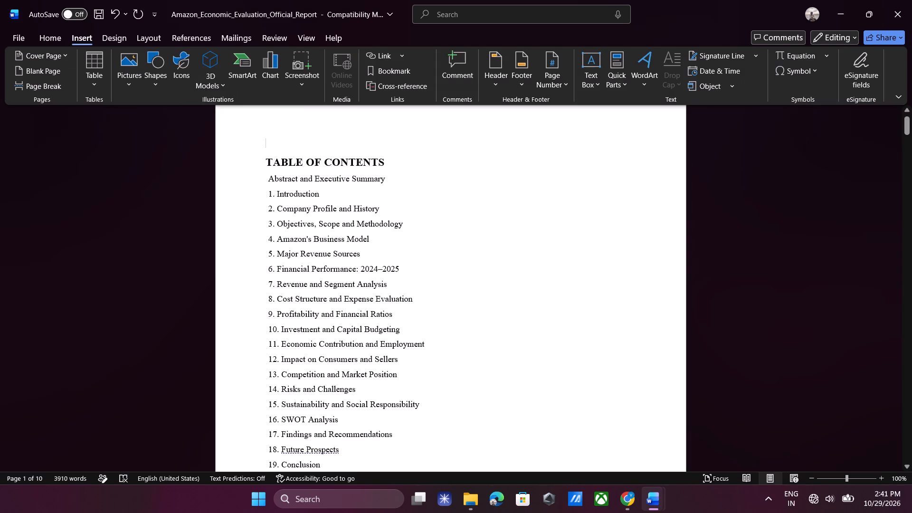
click(98, 87)
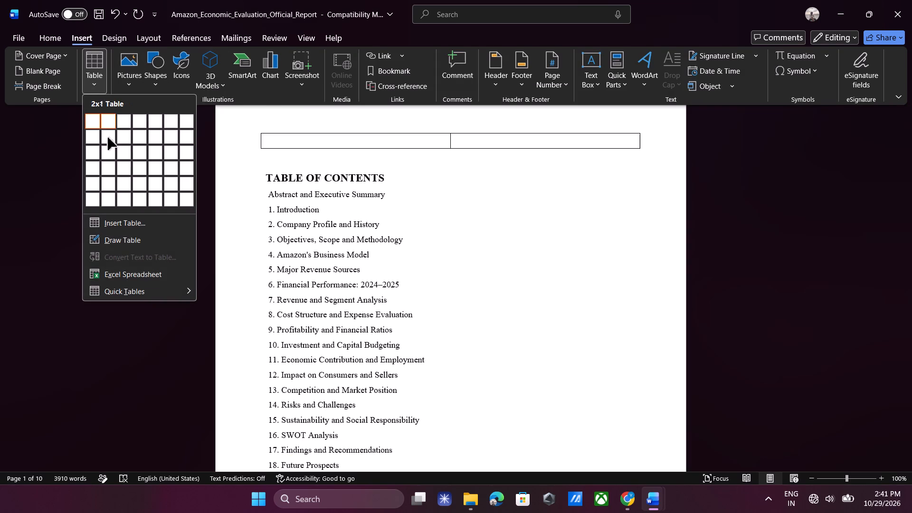
click(131, 220)
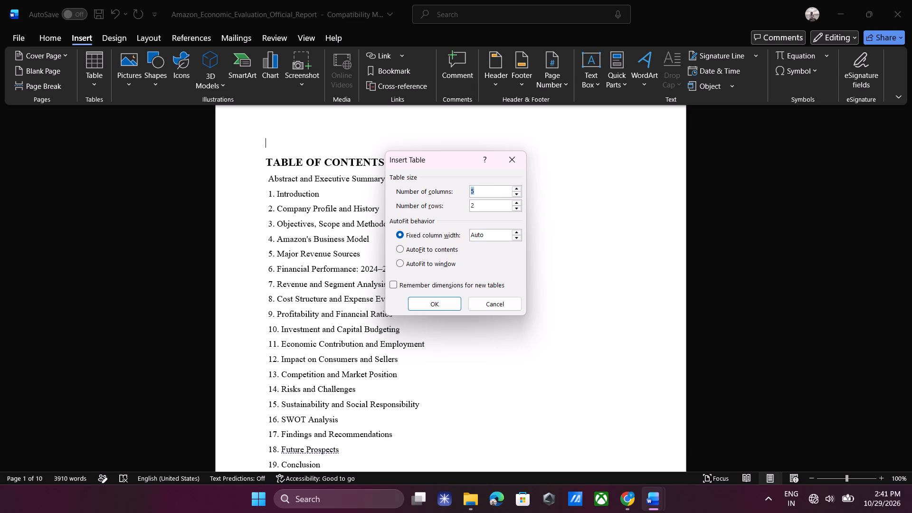
click(504, 196)
key(BackSpace)
key(0)
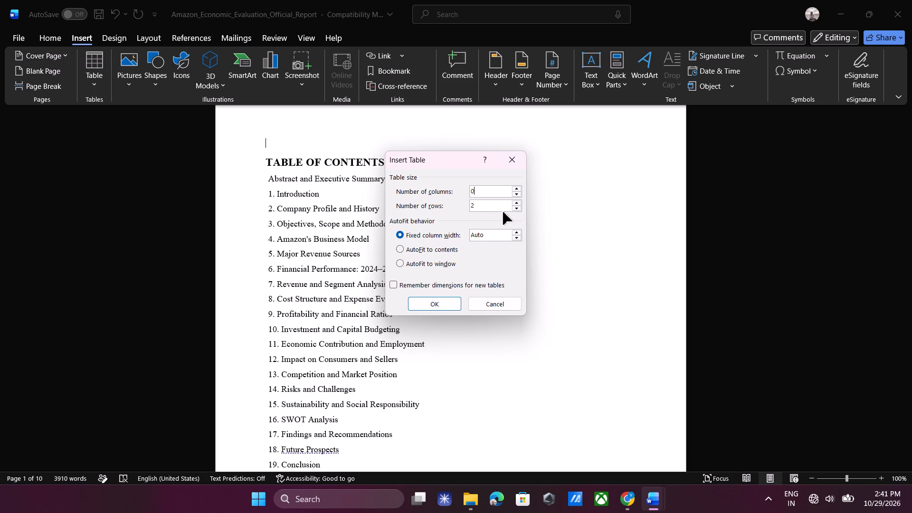
click(499, 212)
click(480, 208)
key(BackSpace)
key(4)
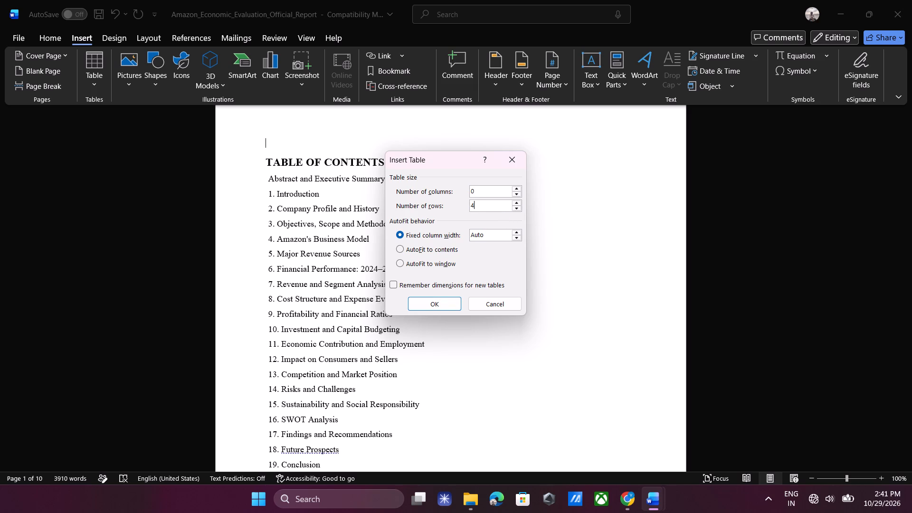
key(BackSpace)
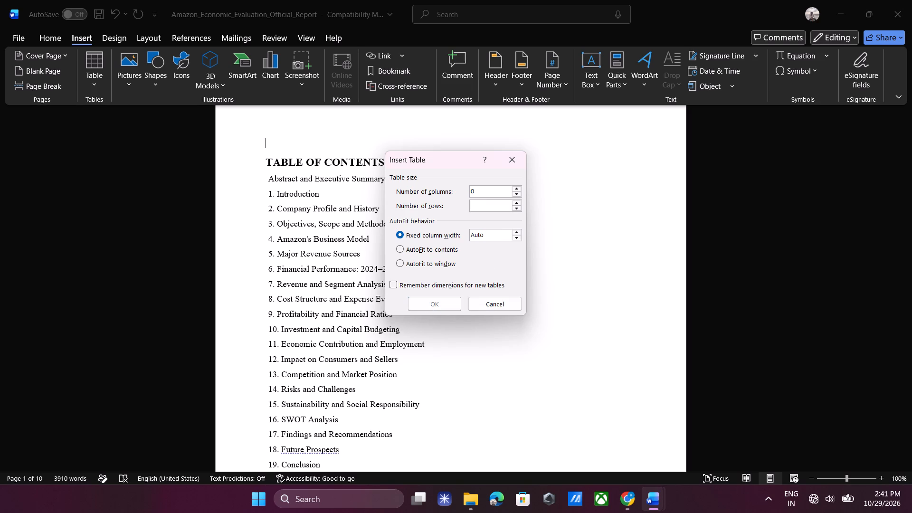
key(5)
click(450, 301)
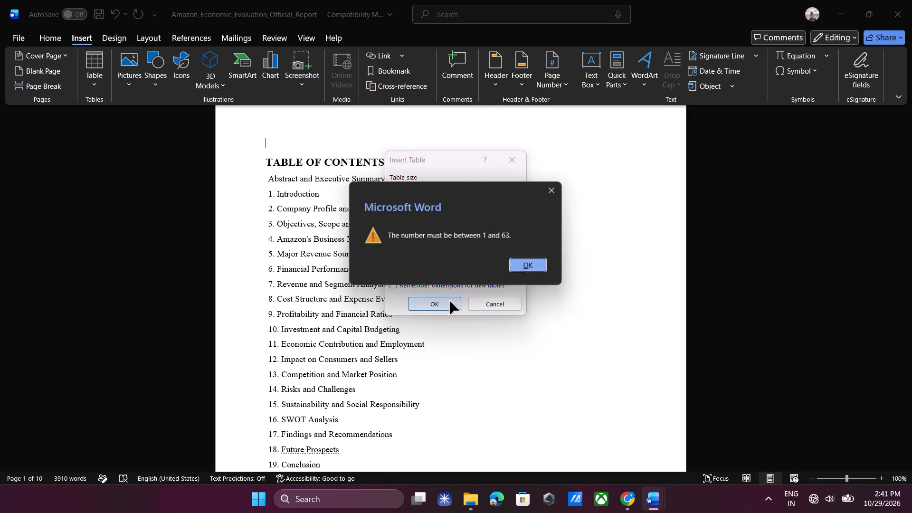
click(527, 265)
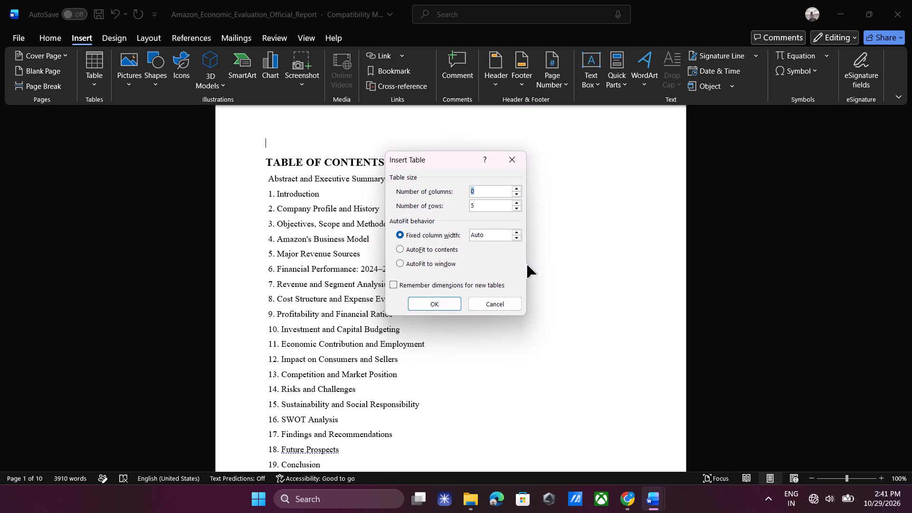
click(483, 186)
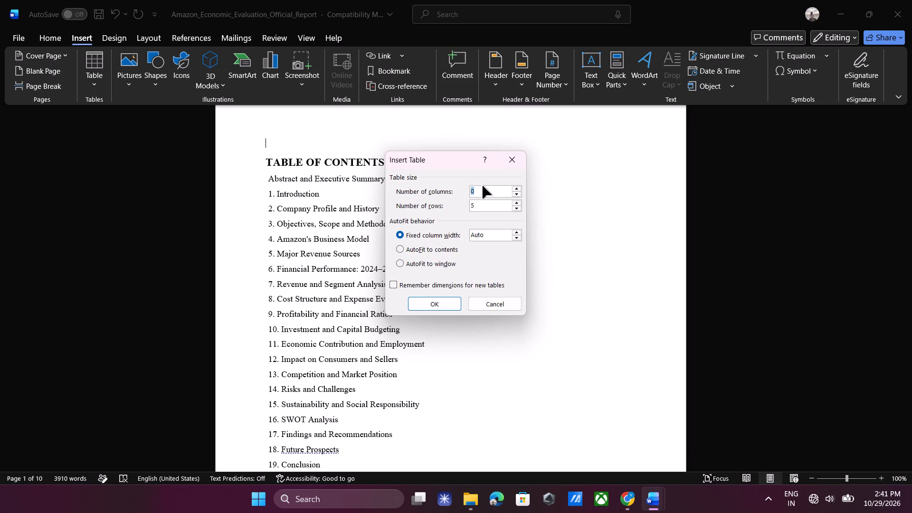
click(477, 194)
key(BackSpace)
key(1)
click(428, 313)
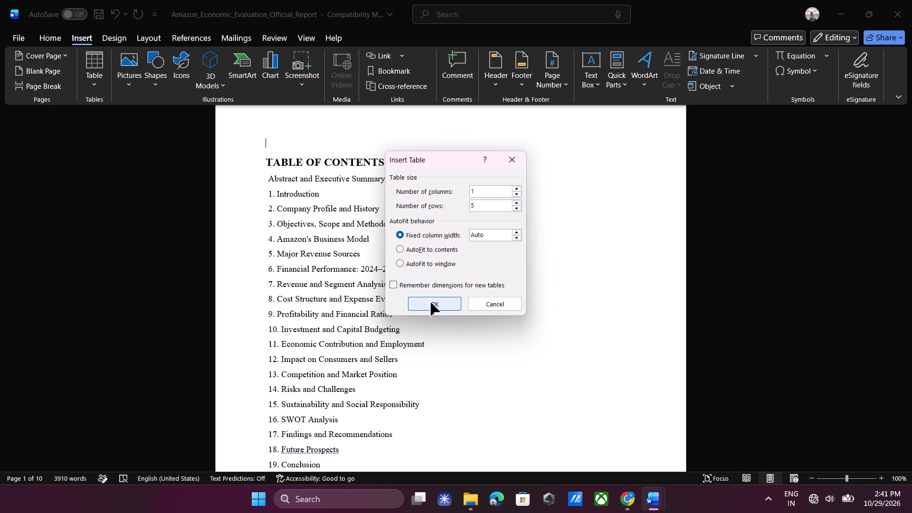
click(431, 303)
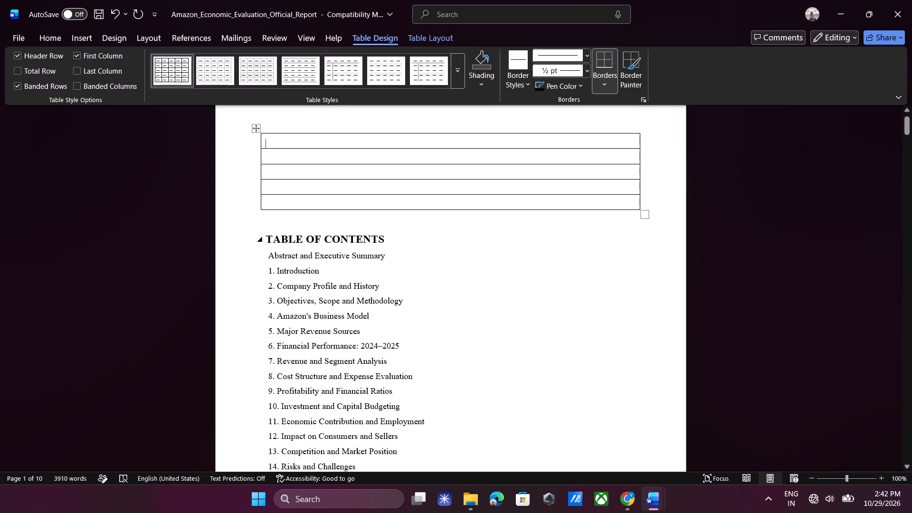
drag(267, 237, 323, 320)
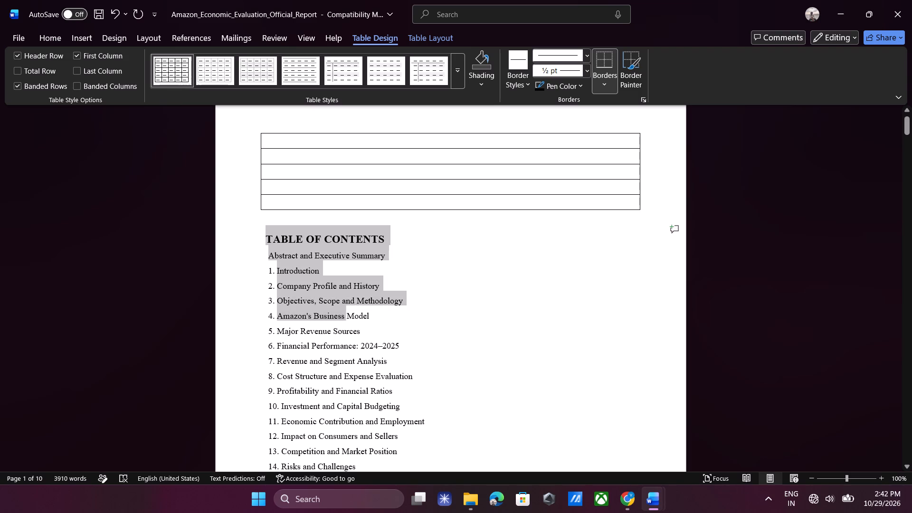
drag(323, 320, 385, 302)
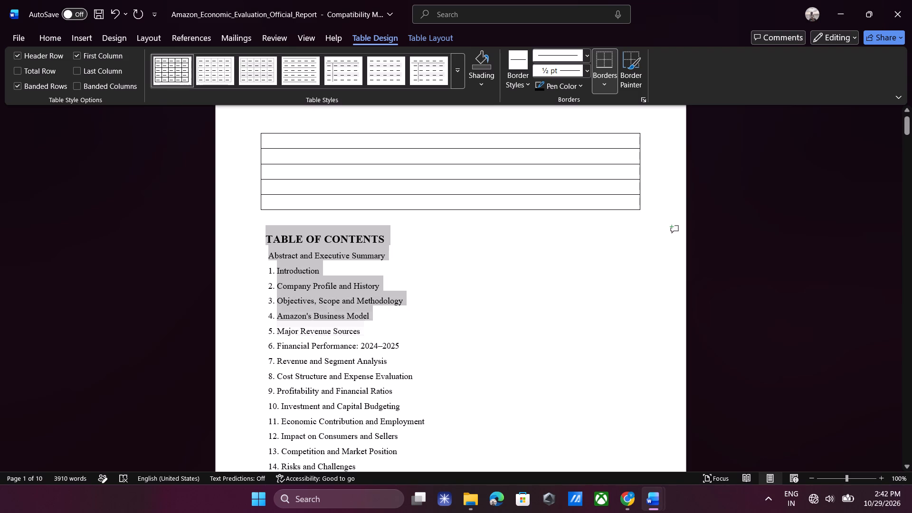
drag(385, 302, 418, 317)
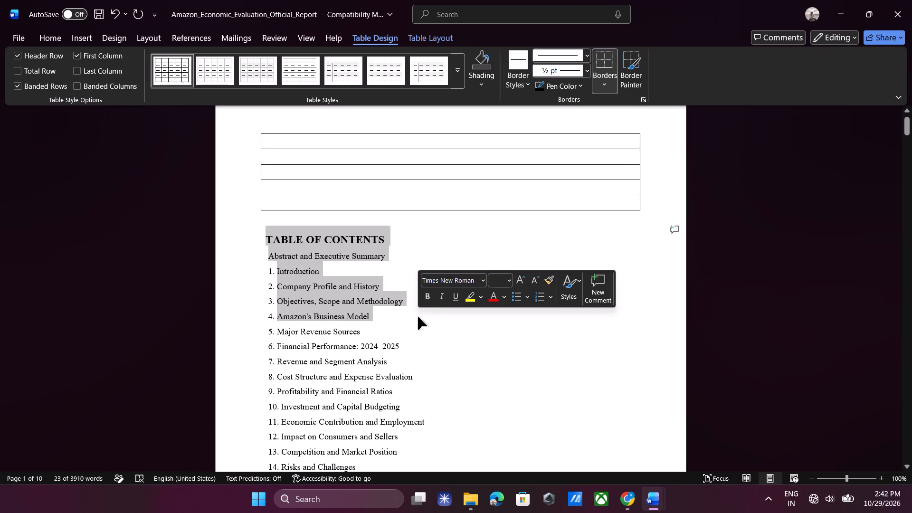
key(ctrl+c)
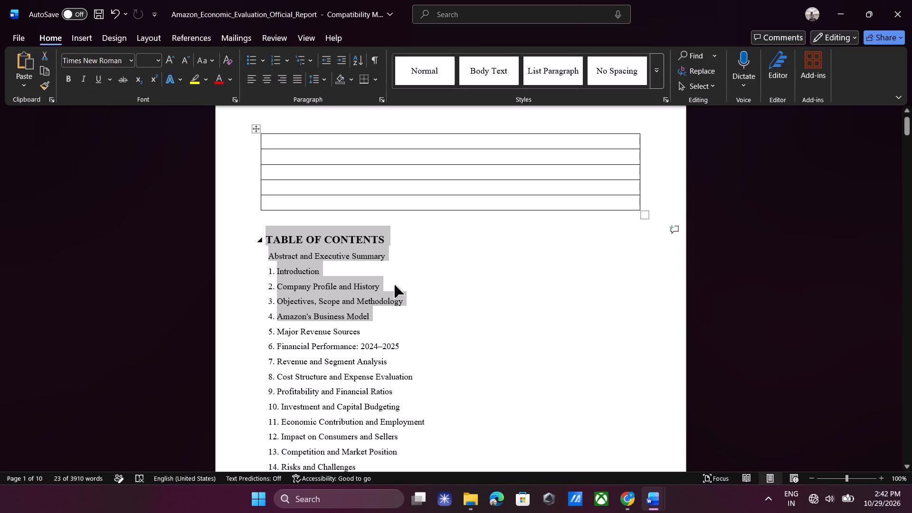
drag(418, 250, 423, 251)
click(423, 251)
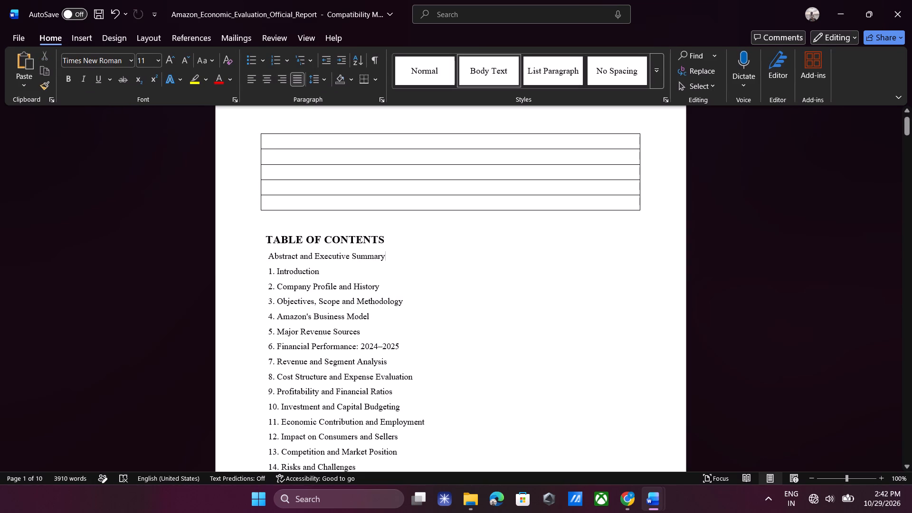
Copy the four contents entries from Introduction to Amazon's Business Model into the table's second row.
drag(277, 266, 370, 319)
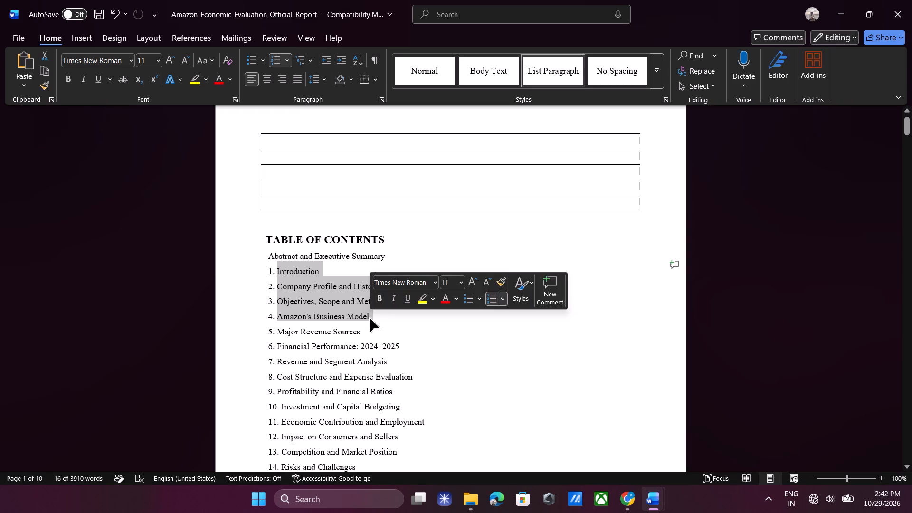
key(ctrl+c)
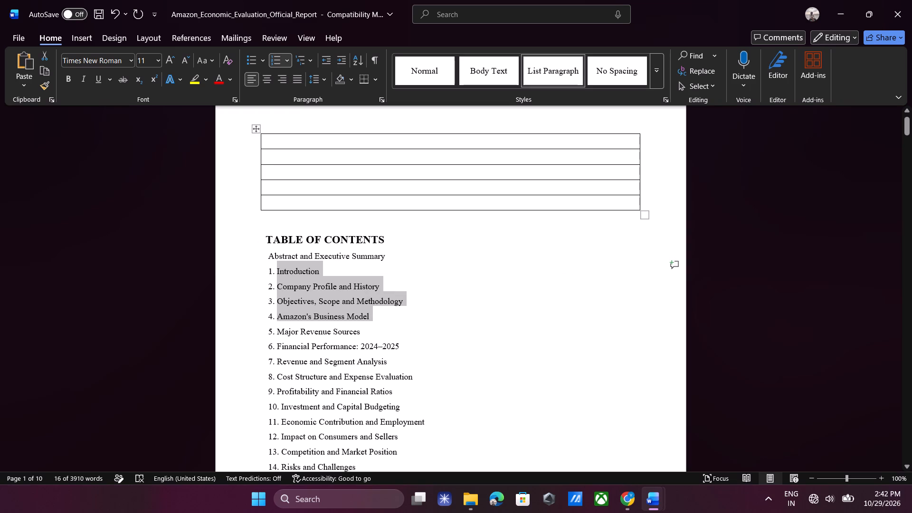
click(278, 158)
key(ctrl+v)
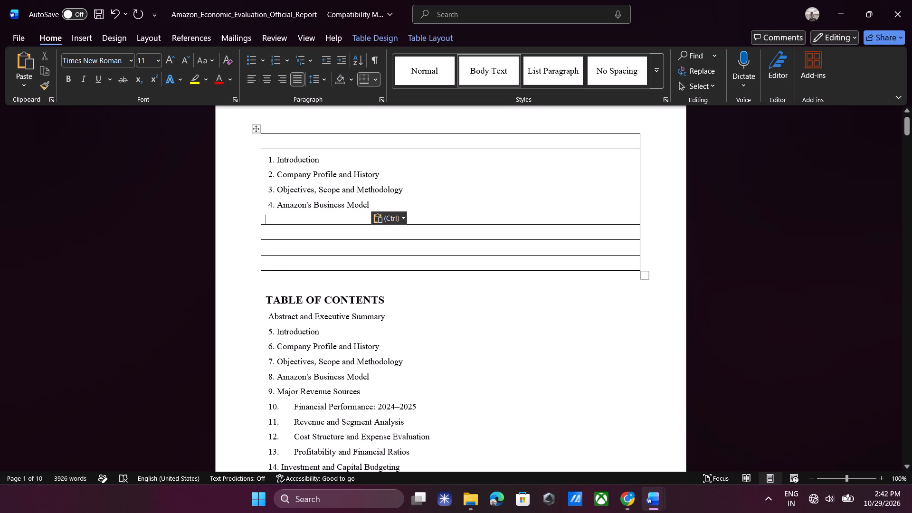
Copy the Company Profile and History entry from the table's second row into its third row.
drag(268, 174, 389, 173)
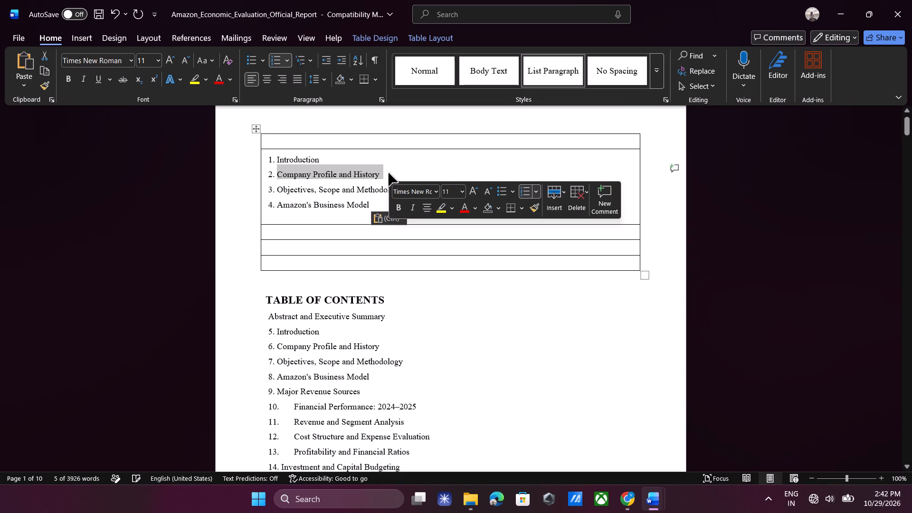
key(ctrl+c)
click(332, 232)
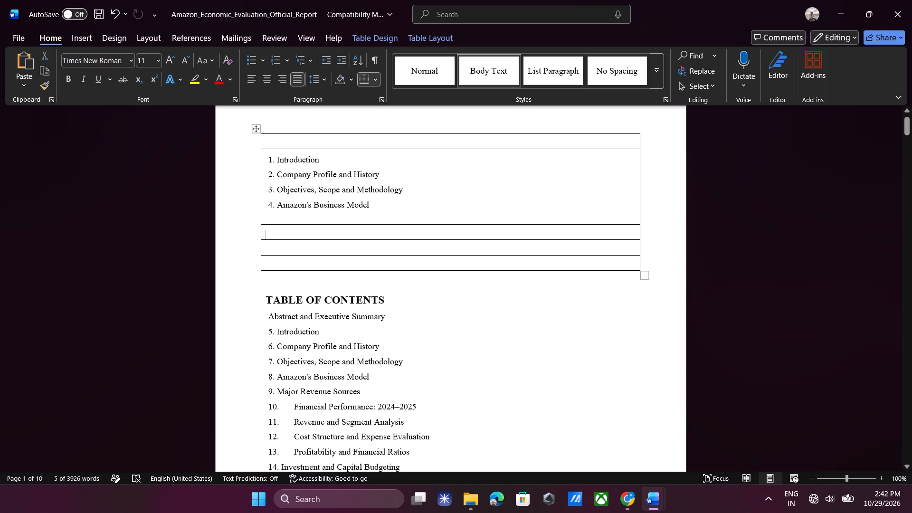
key(ctrl+v)
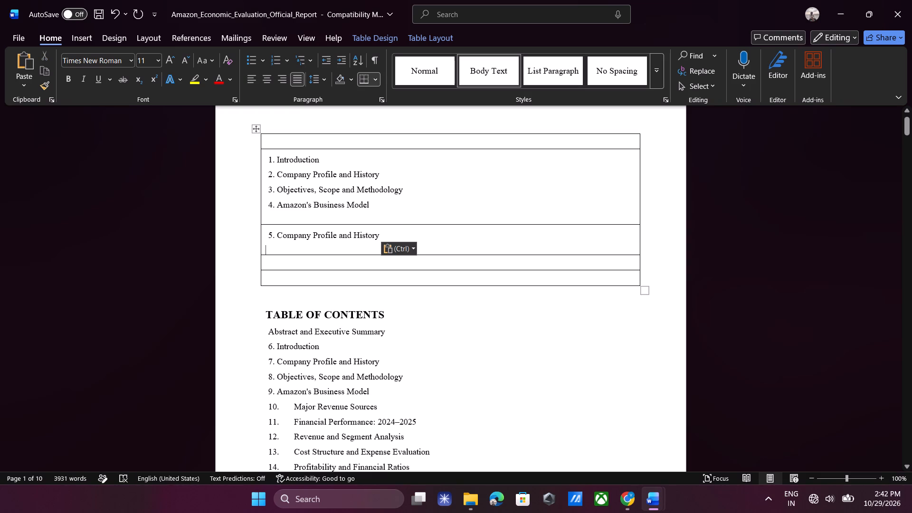
Try to copy the Objectives, Scope and Methodology and Amazon's Business Model entries into the table's fourth row.
drag(279, 190, 416, 196)
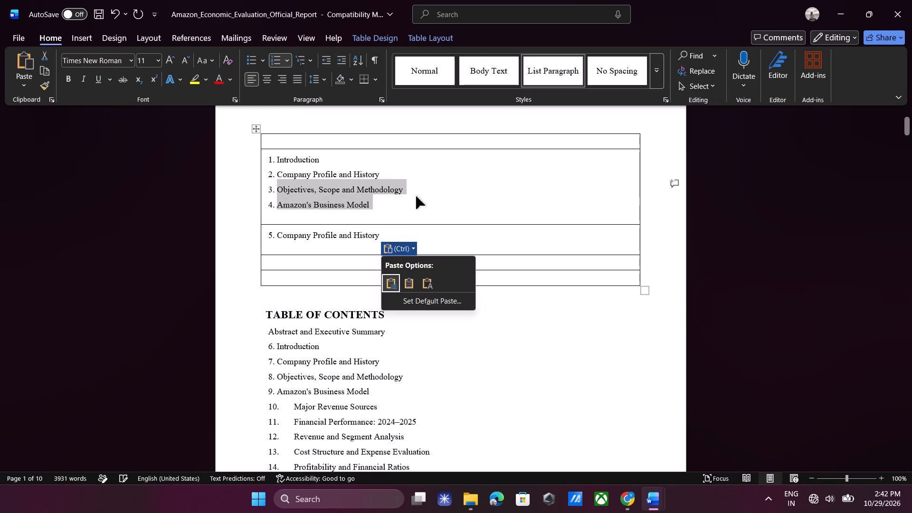
key(ctrl+c)
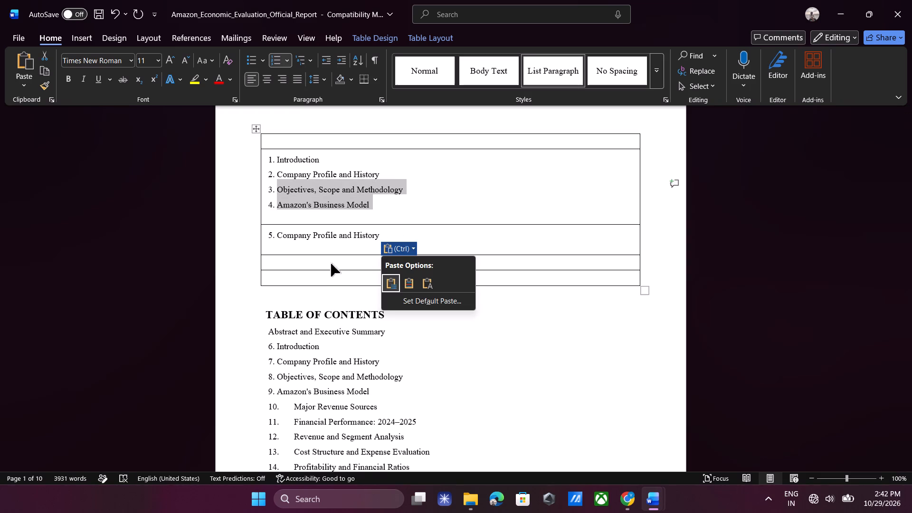
click(331, 264)
click(331, 264)
key(ctrl+v)
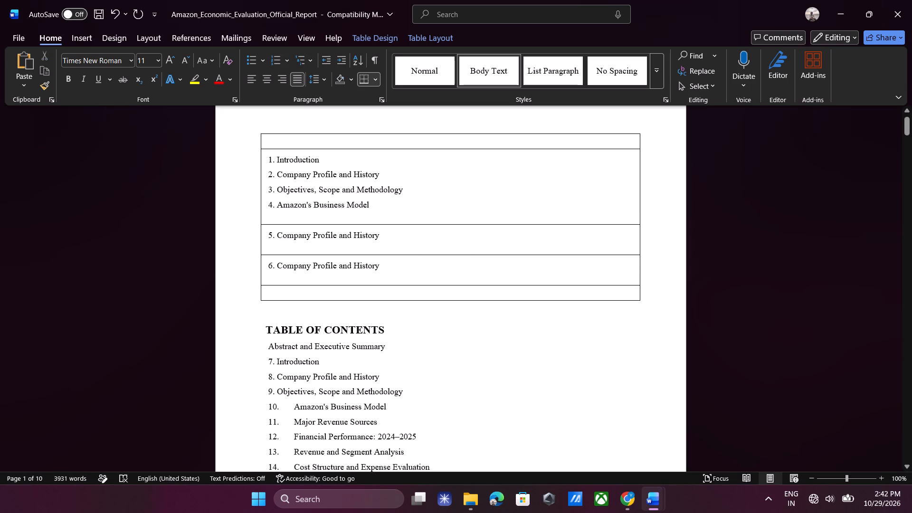
Copy the Amazon's Business Model entry from the table's second row into its fifth row.
drag(276, 208, 370, 209)
key(ctrl+c)
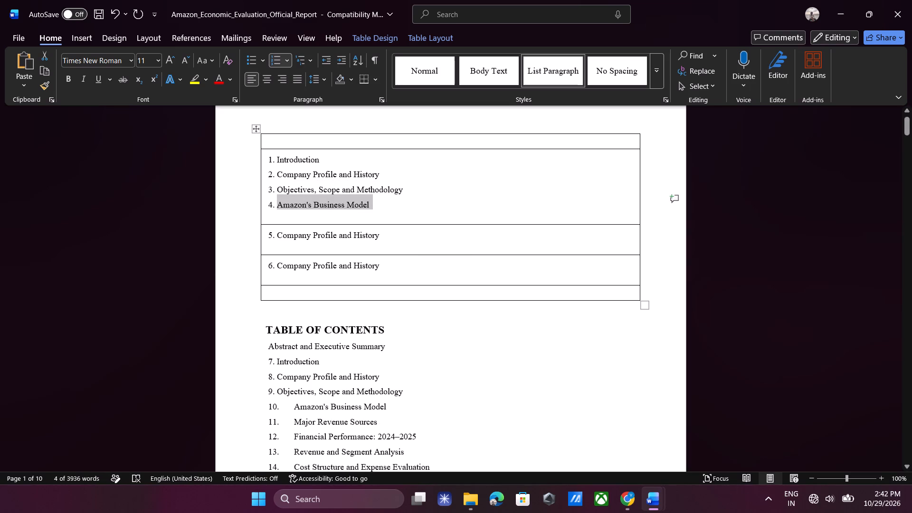
click(321, 291)
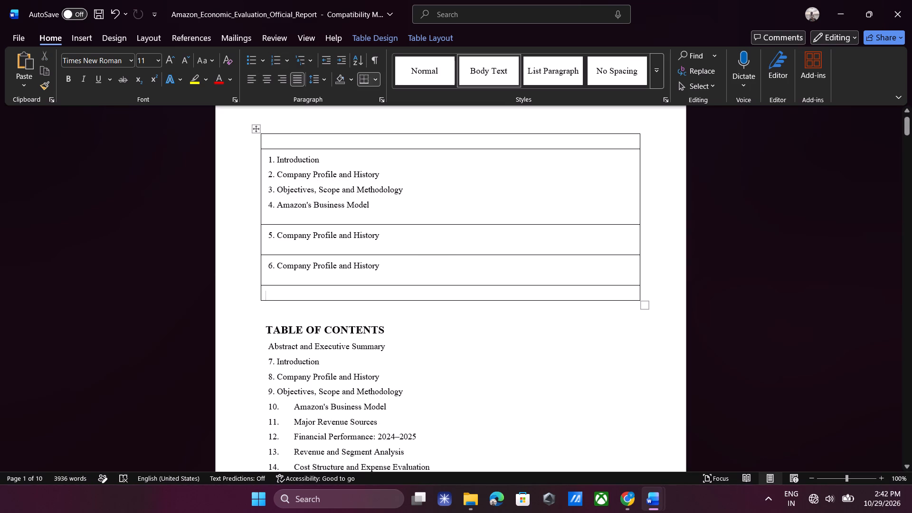
key(ctrl+v)
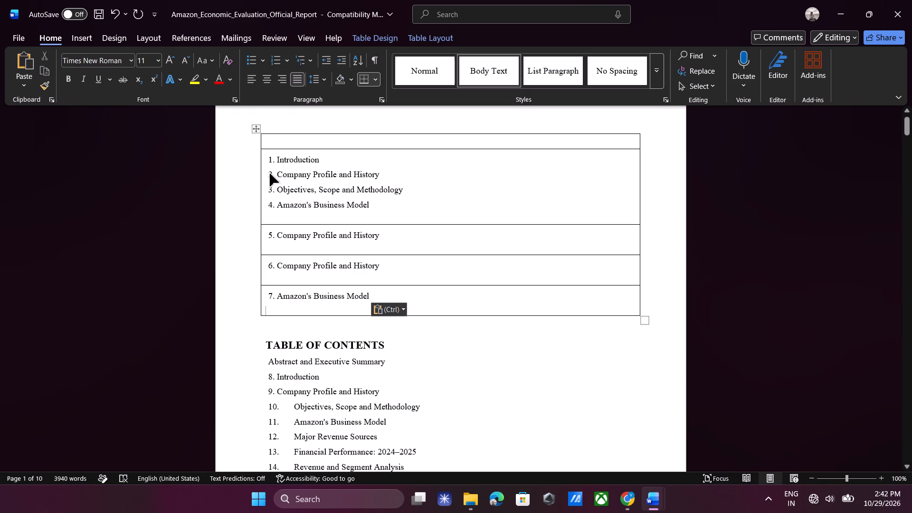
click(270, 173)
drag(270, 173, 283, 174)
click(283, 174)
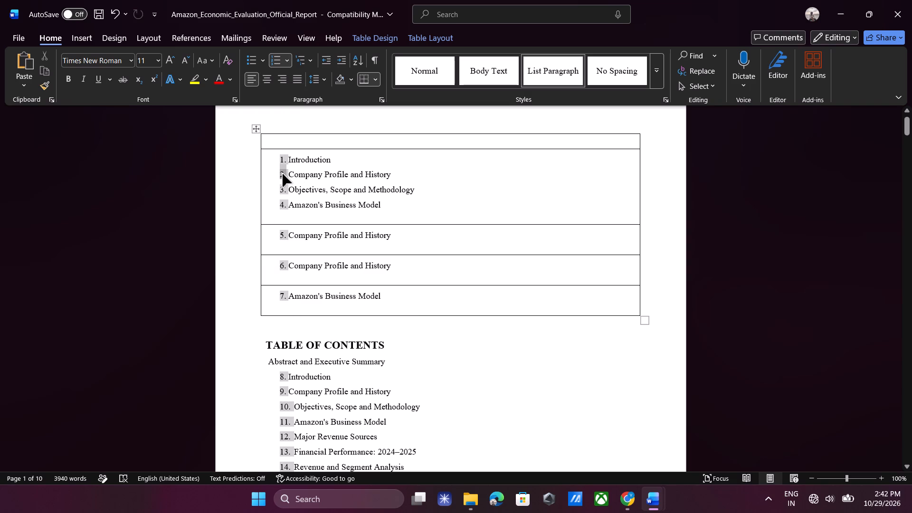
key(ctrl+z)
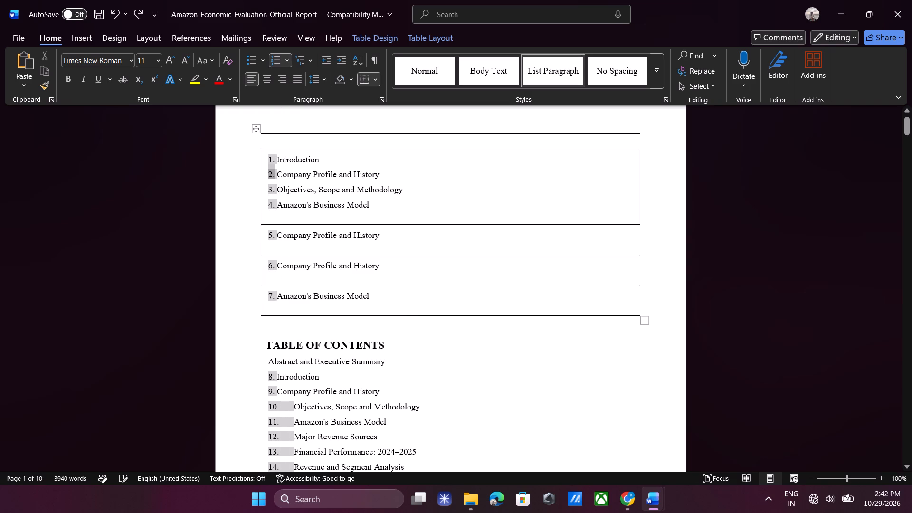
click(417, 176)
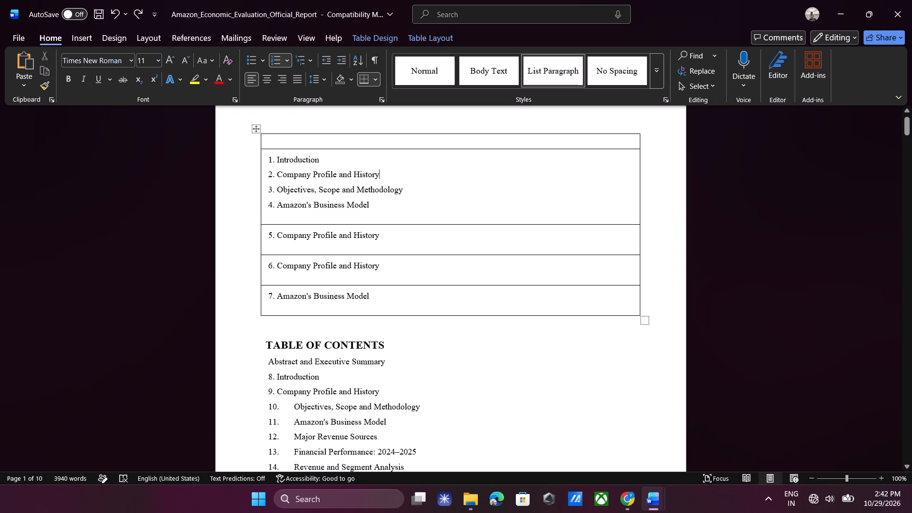
Delete the Company Profile and History, Objectives, Scope and Methodology, and Amazon's Business Model entries from the table's second row, keeping Introduction.
drag(267, 174, 369, 207)
key(BackSpace)
key(BackSpace)
key(BackSpace)
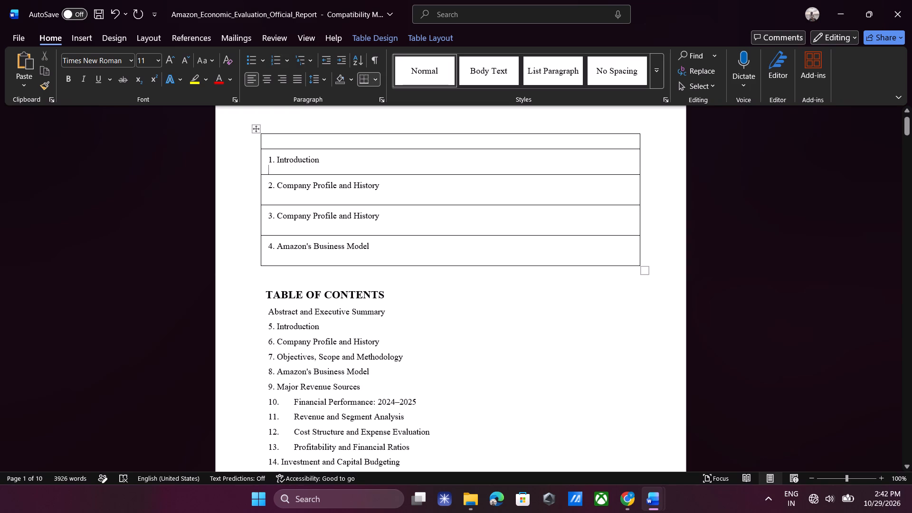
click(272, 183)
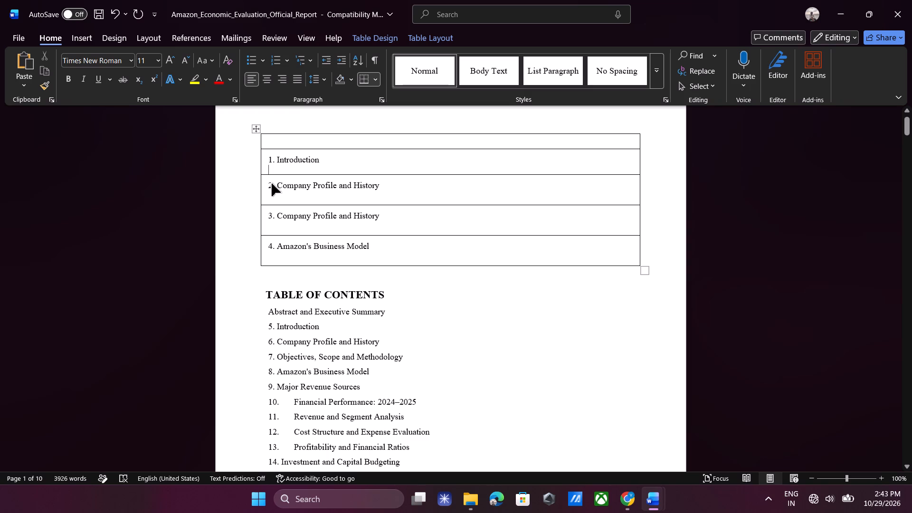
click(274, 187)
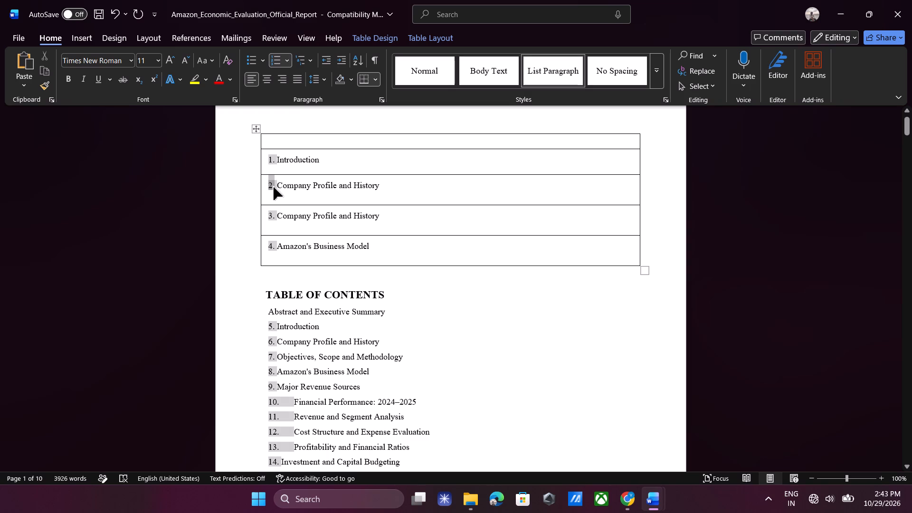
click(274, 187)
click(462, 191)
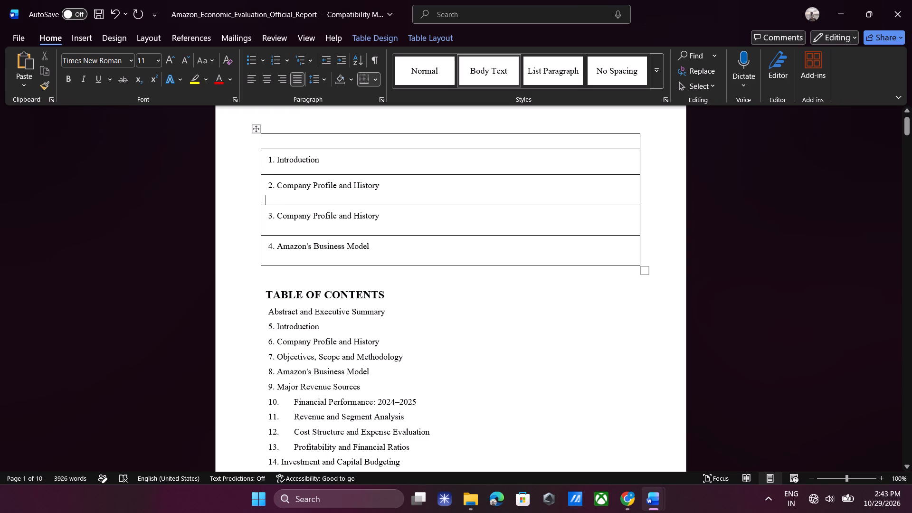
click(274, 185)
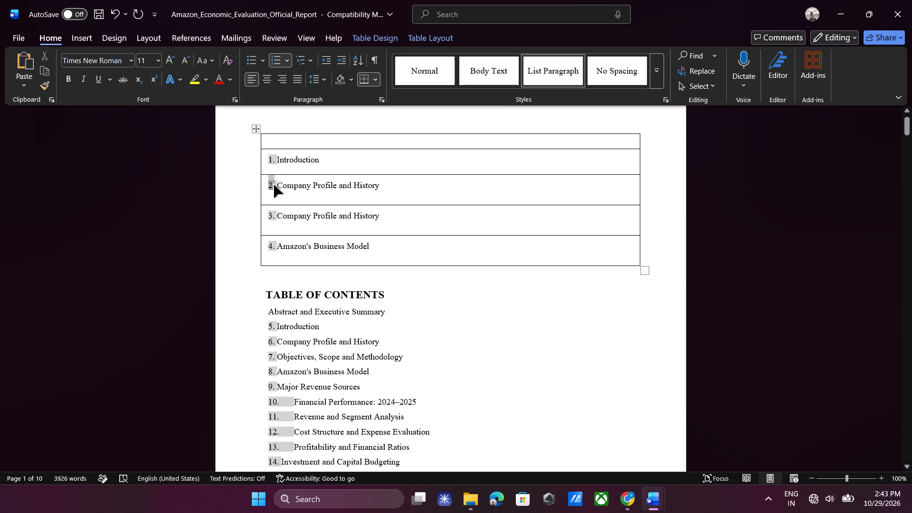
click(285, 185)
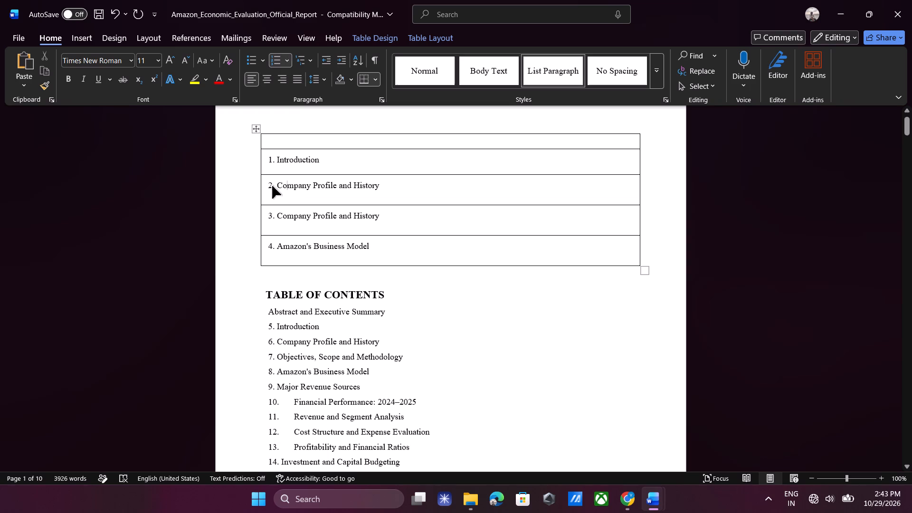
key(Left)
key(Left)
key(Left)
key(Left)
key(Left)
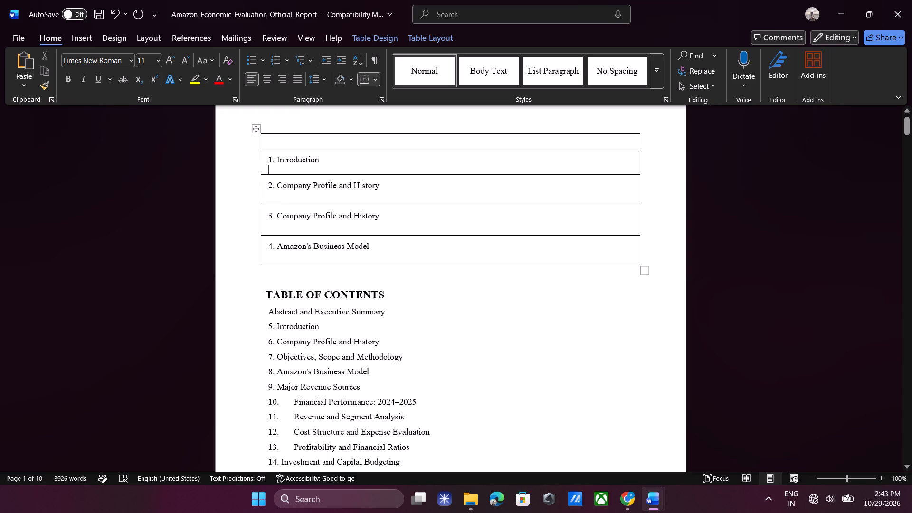
Copy the TABLE OF CONTENTS heading into the table's empty first row, leaving one blank line beneath it.
drag(265, 290, 268, 290)
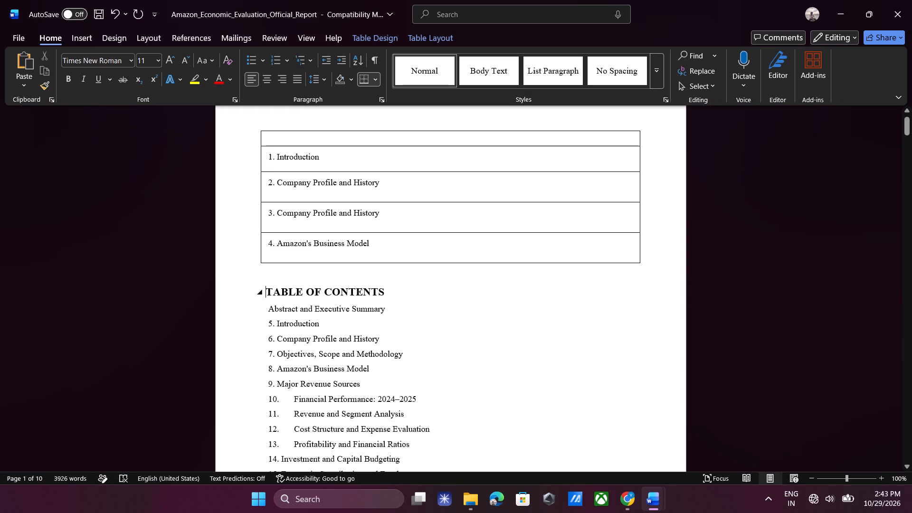
drag(268, 290, 385, 295)
key(ctrl+c)
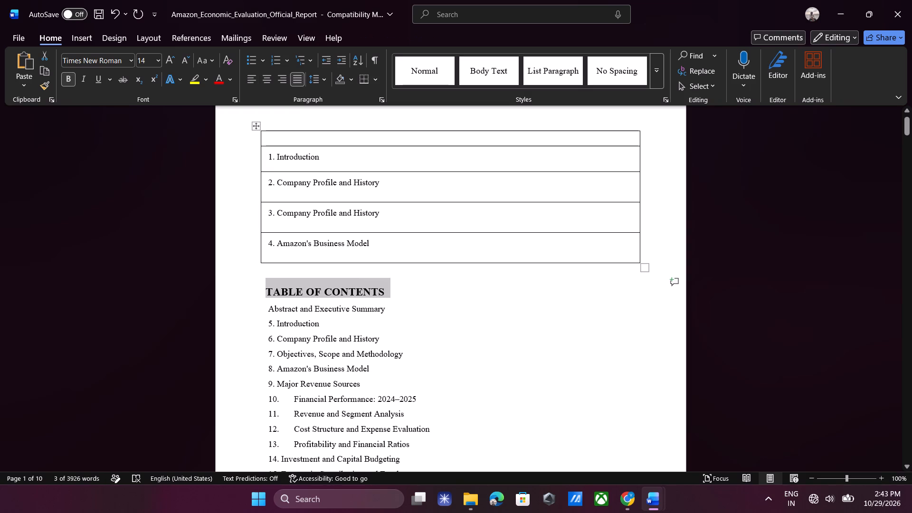
click(311, 140)
key(ctrl+v)
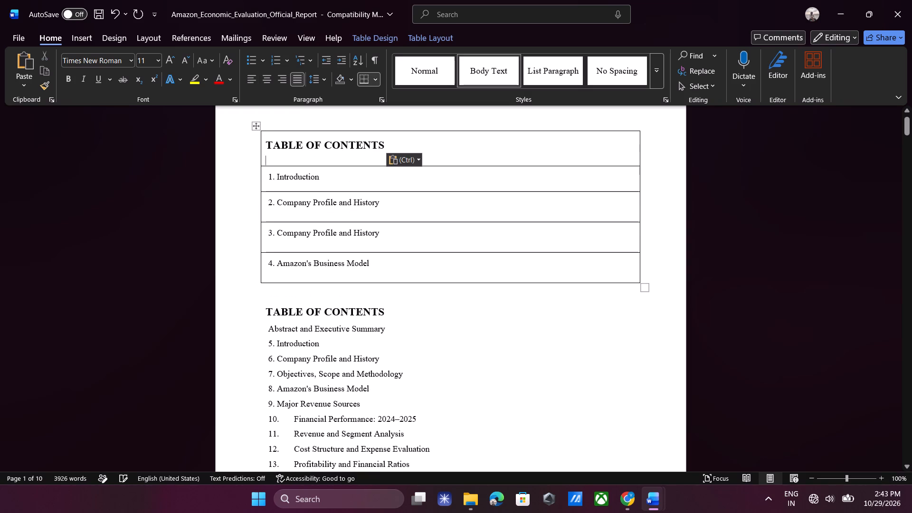
key(BackSpace)
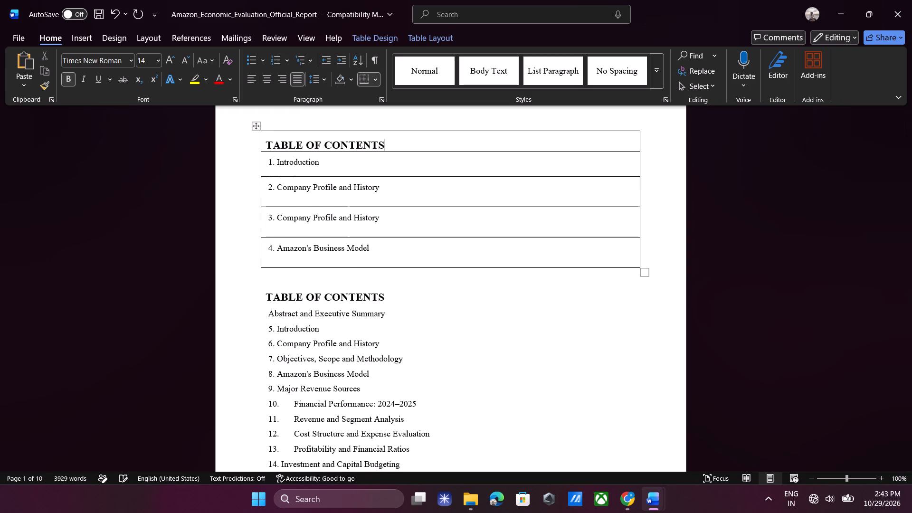
key(Return)
Delete the TABLE OF CONTENTS heading and the whole section list below the table, through References and Appendix.
scroll(311, 140, down, 1)
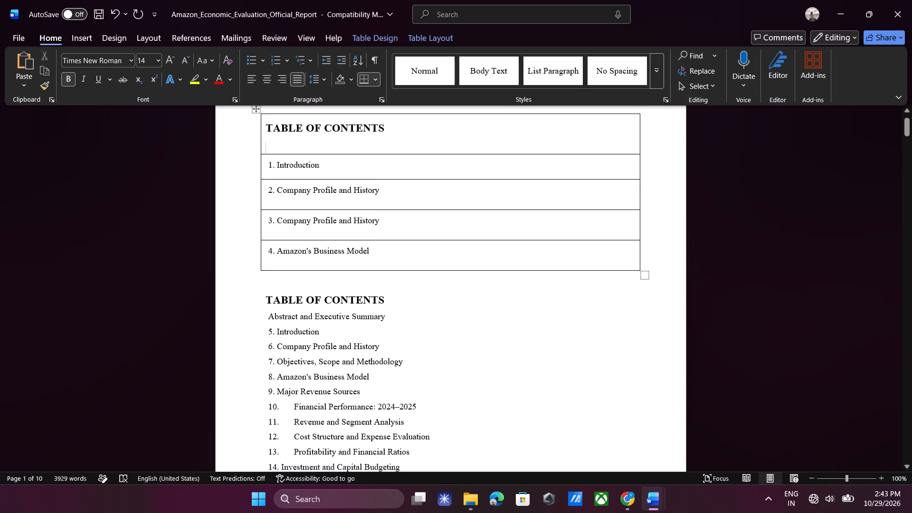
drag(265, 294, 360, 456)
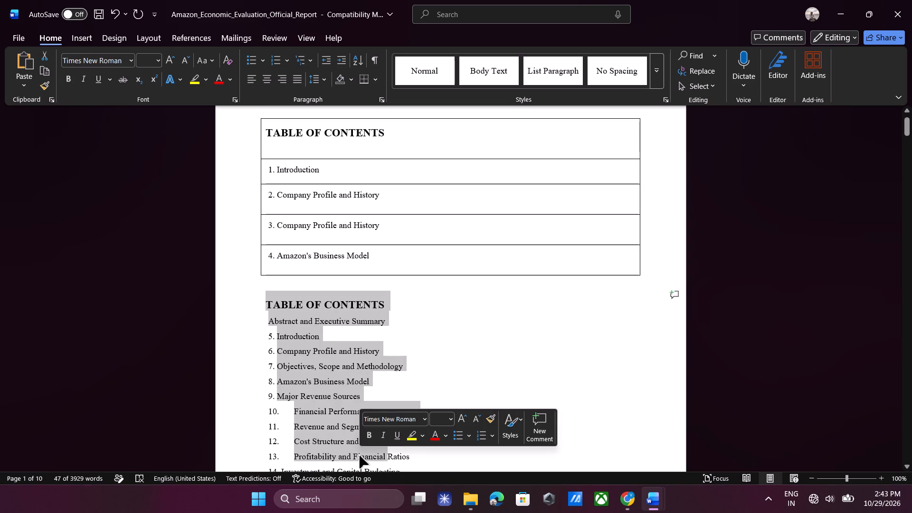
key(BackSpace)
scroll(360, 456, down, 1)
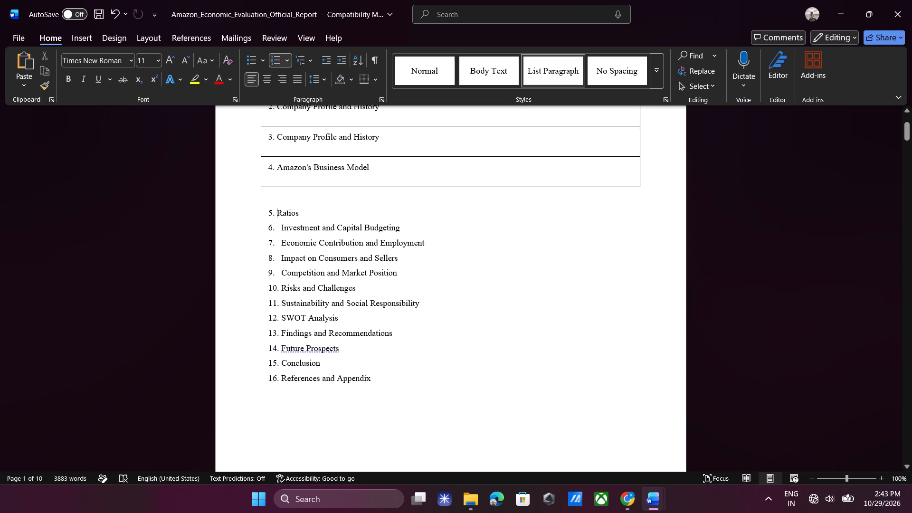
drag(265, 206, 340, 301)
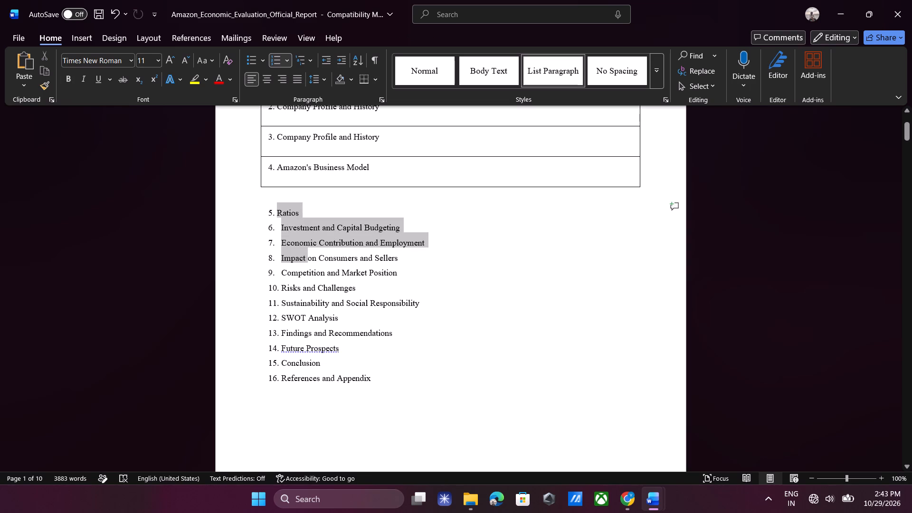
drag(340, 301, 399, 419)
key(BackSpace)
Make the four section entries in the contents table bold, from Introduction to Amazon's Business Model.
scroll(399, 419, up, 1)
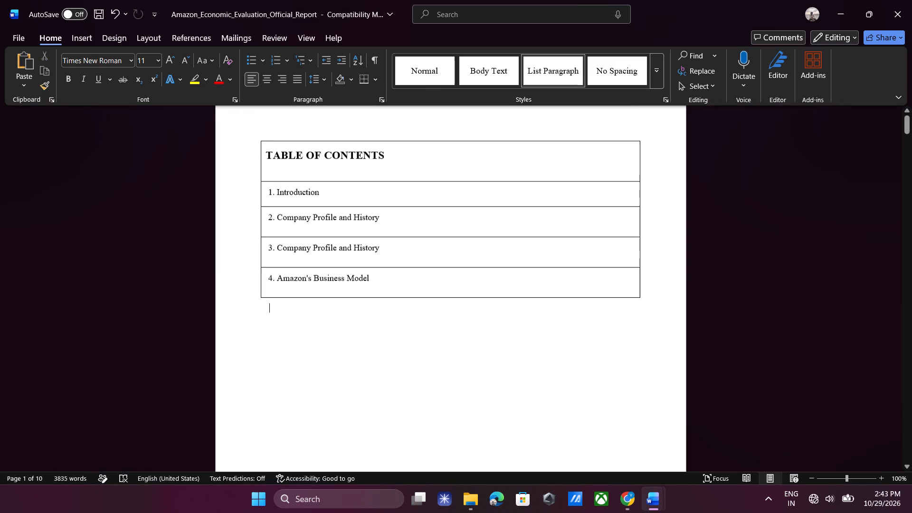
scroll(399, 419, up, 1)
scroll(399, 419, down, 5)
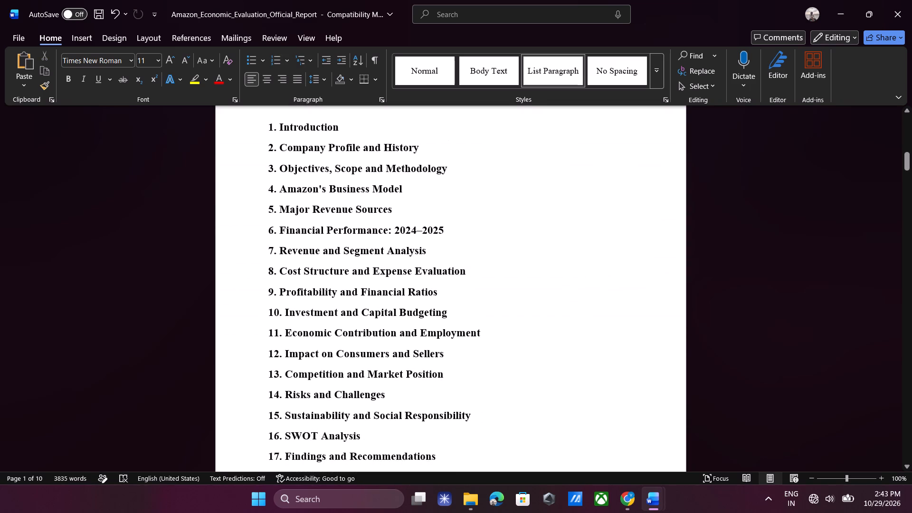
scroll(399, 419, up, 2)
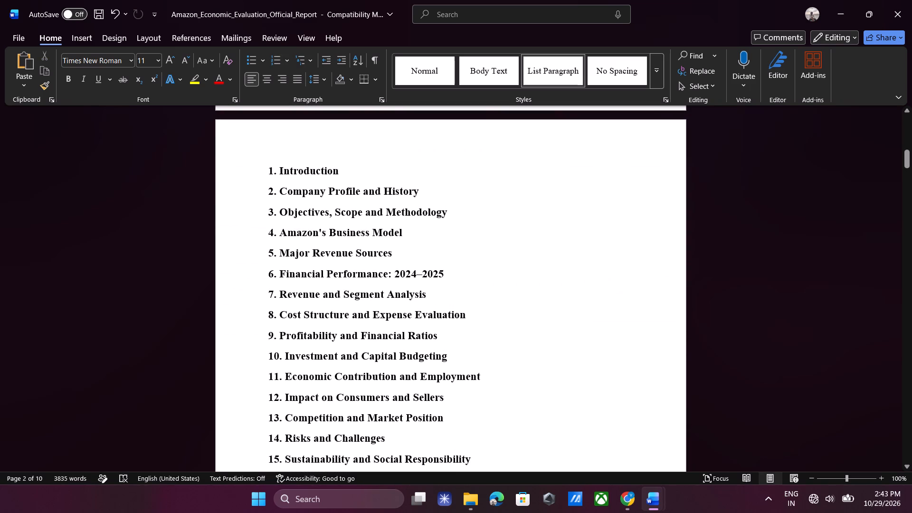
scroll(399, 419, up, 2)
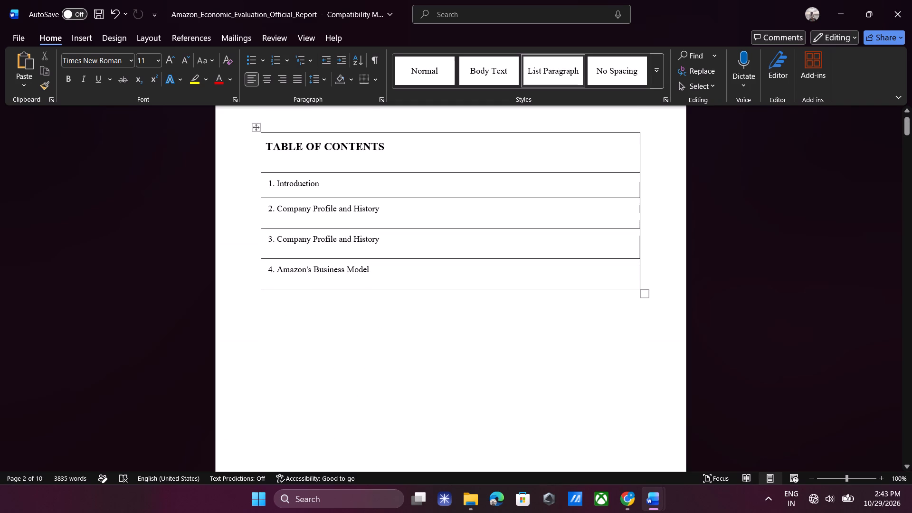
drag(276, 181, 376, 274)
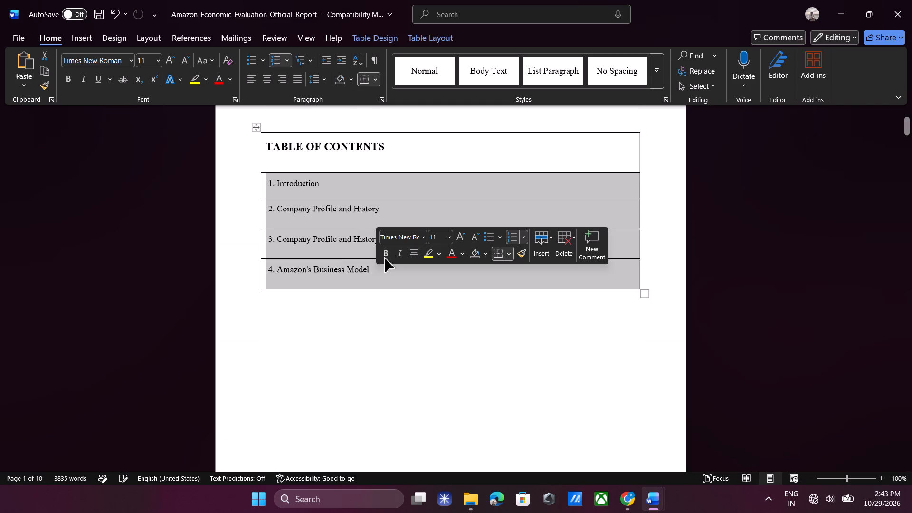
click(388, 250)
click(351, 319)
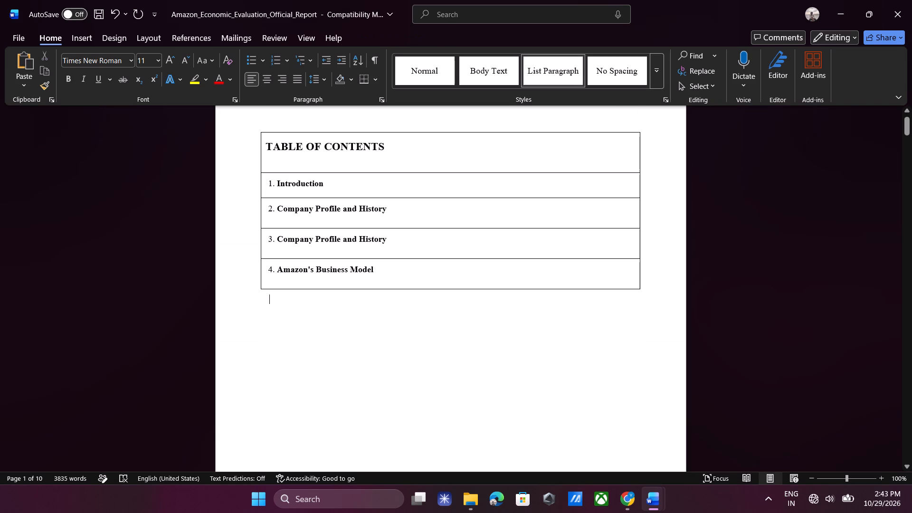
Set the font size of the four section entries in the contents table to 12.
scroll(351, 319, down, 1)
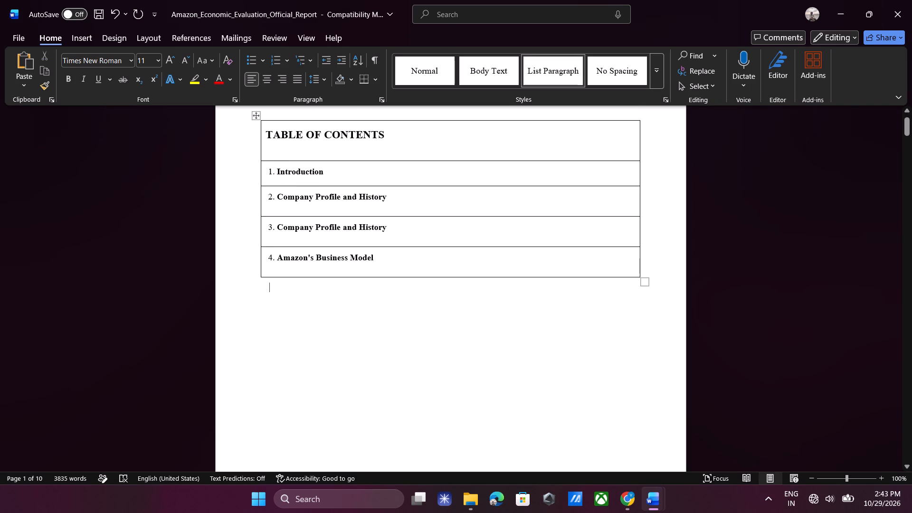
drag(279, 172, 373, 256)
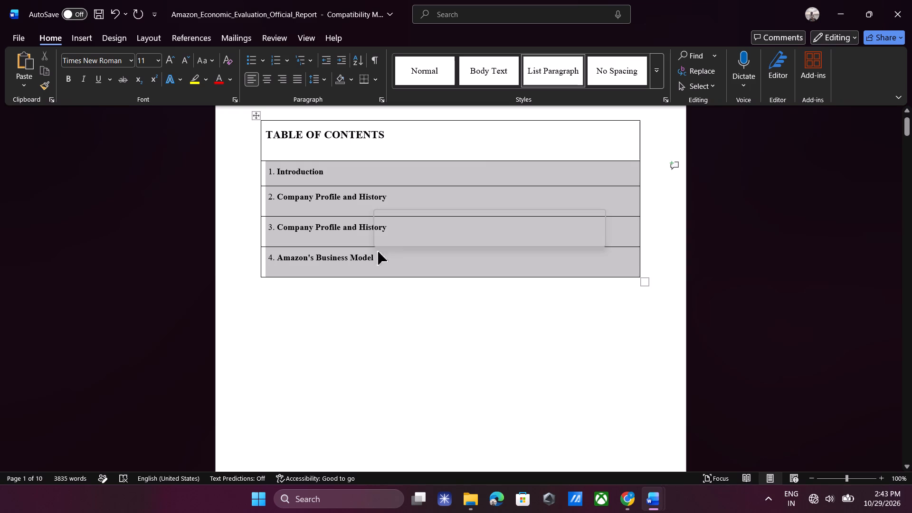
click(437, 219)
key(BackSpace)
text(12)
key(Return)
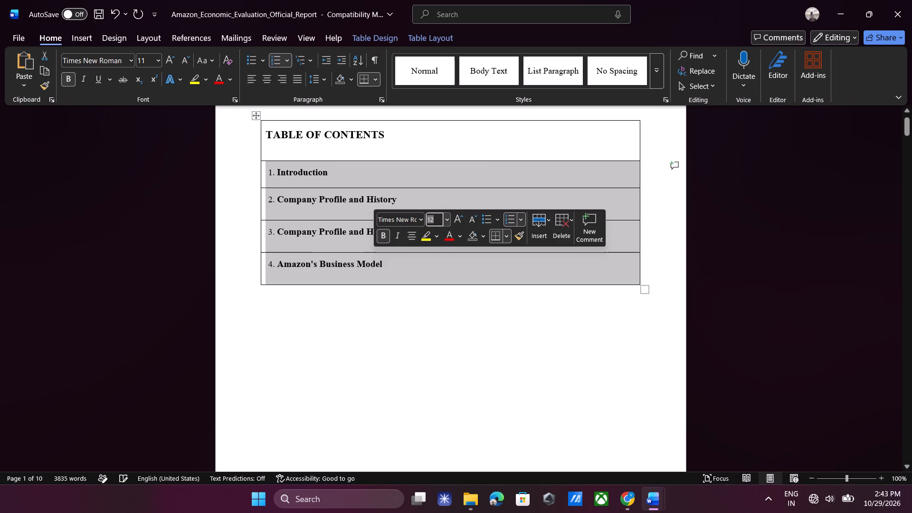
click(359, 373)
Delete the bold numbered section list on page 2 from Introduction through Conclusion, keeping References and Appendix.
scroll(359, 373, down, 2)
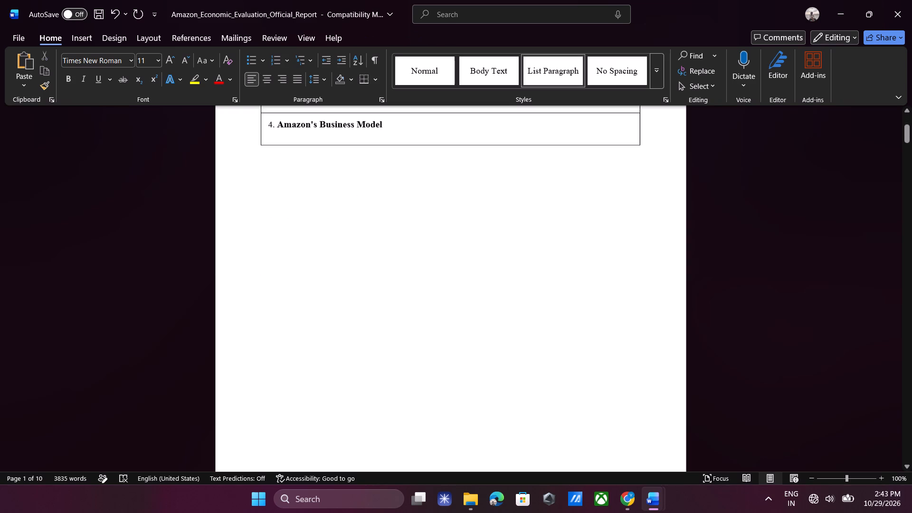
scroll(359, 373, down, 2)
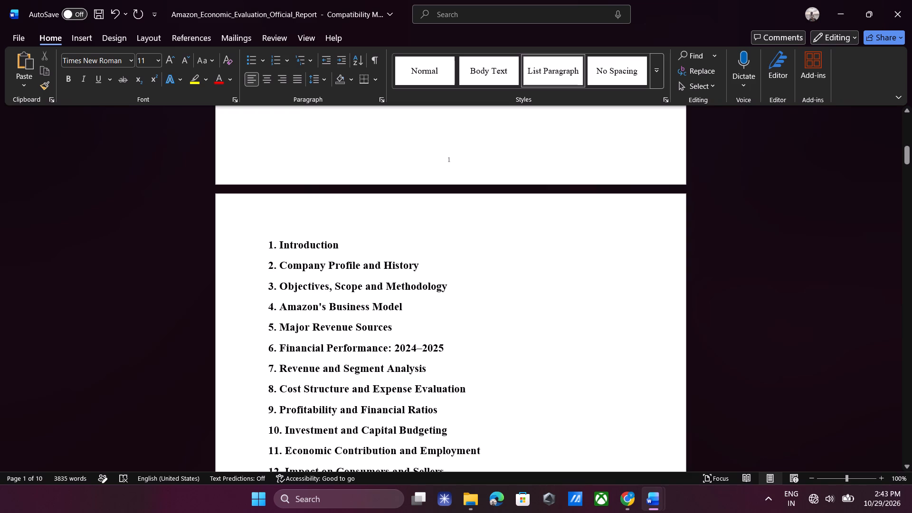
drag(270, 241, 308, 320)
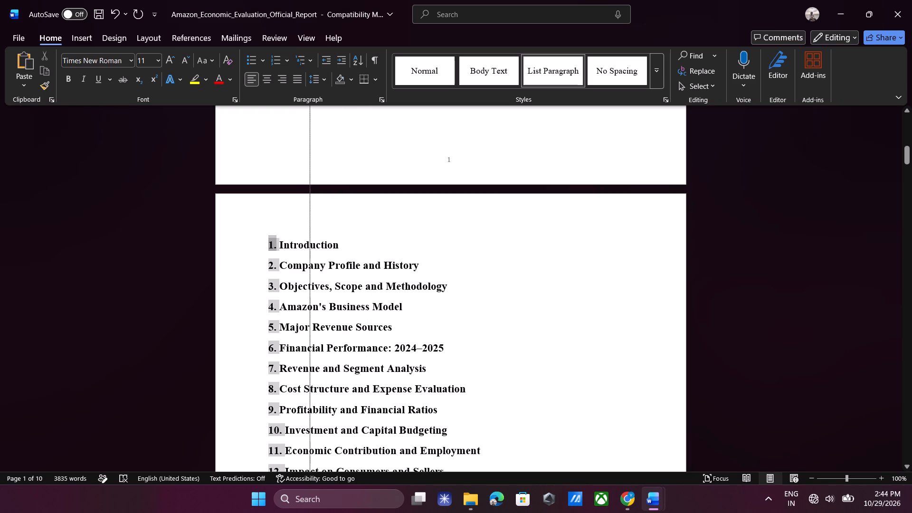
drag(308, 320, 268, 298)
drag(277, 246, 347, 346)
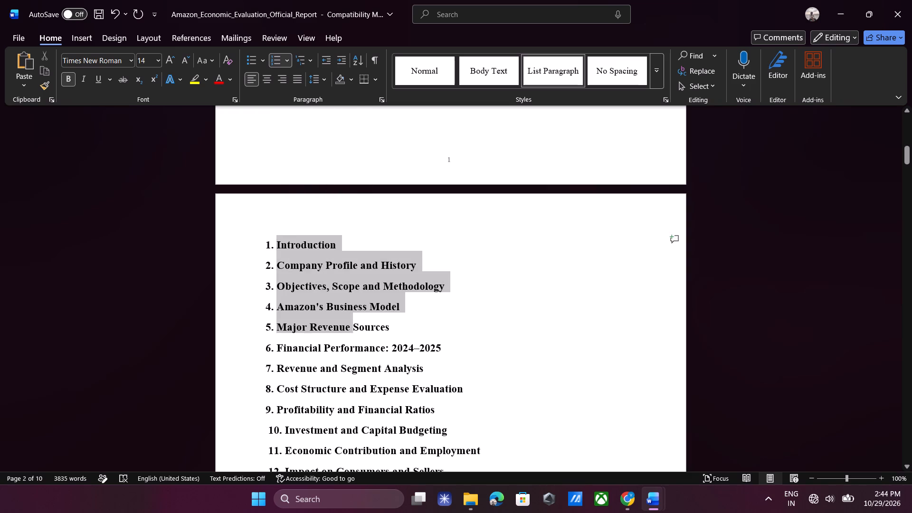
drag(347, 346, 399, 466)
scroll(399, 466, down, 1)
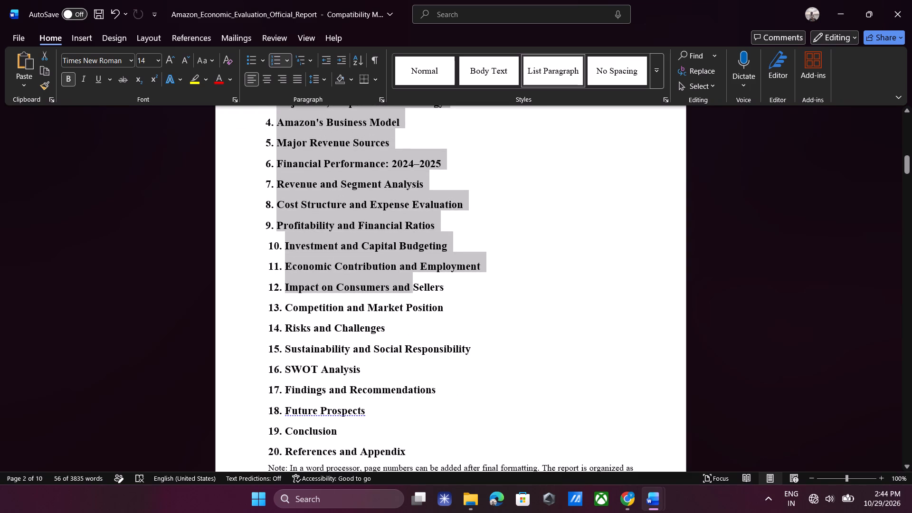
key(BackSpace)
scroll(410, 385, up, 1)
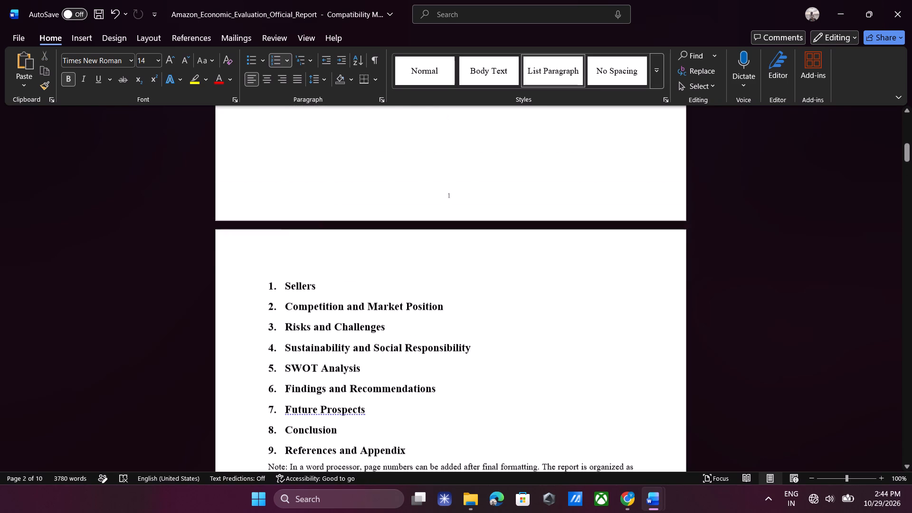
scroll(410, 385, up, 1)
drag(268, 307, 275, 311)
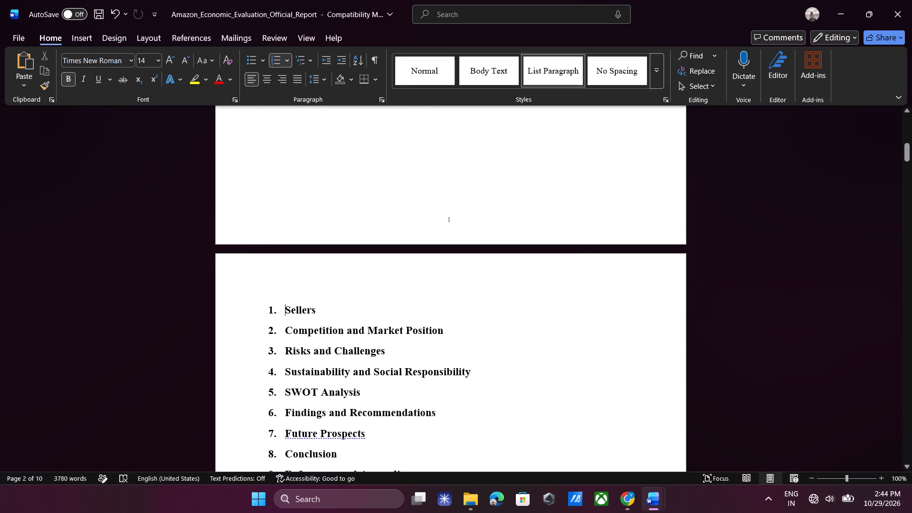
drag(275, 311, 360, 450)
scroll(360, 450, down, 1)
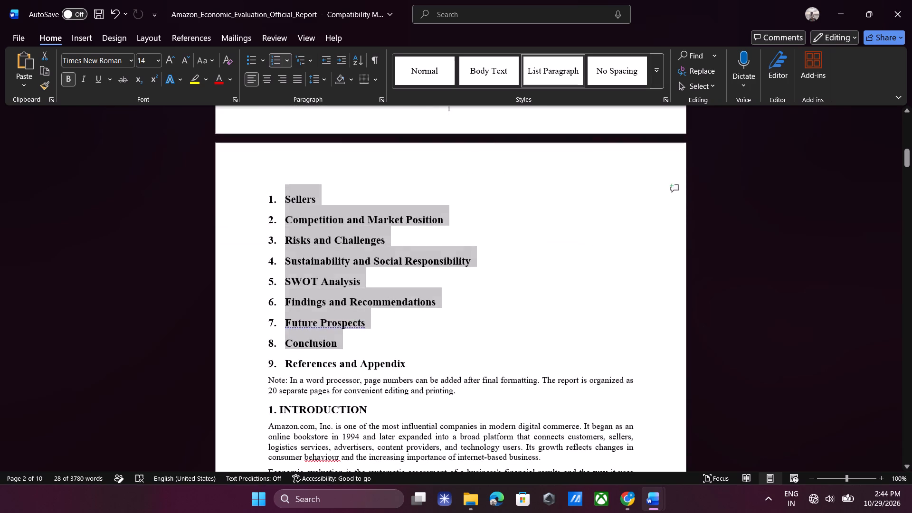
key(BackSpace)
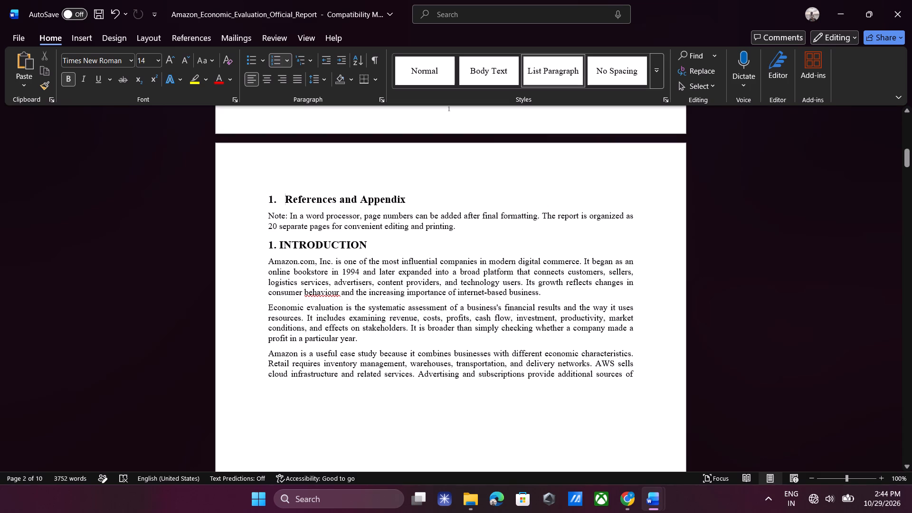
Delete the remaining References and Appendix entry and the page-number note above the 1. INTRODUCTION heading.
click(460, 233)
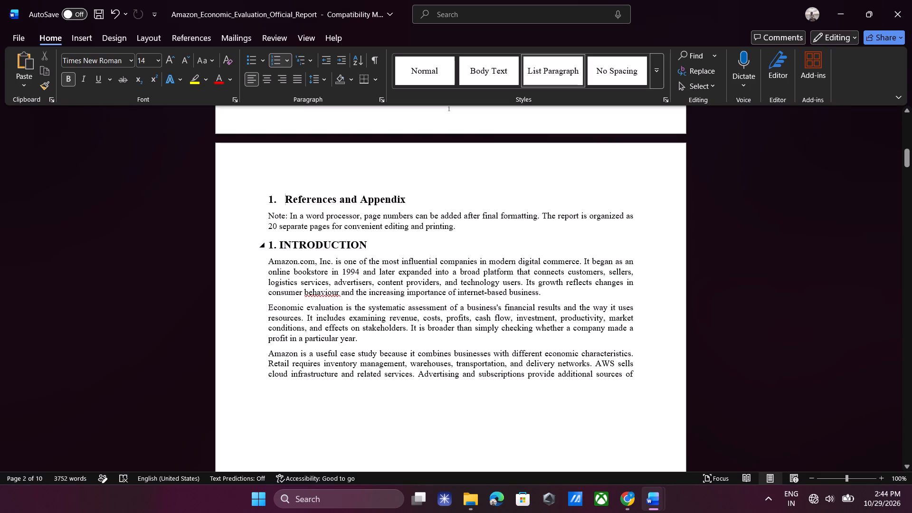
click(460, 233)
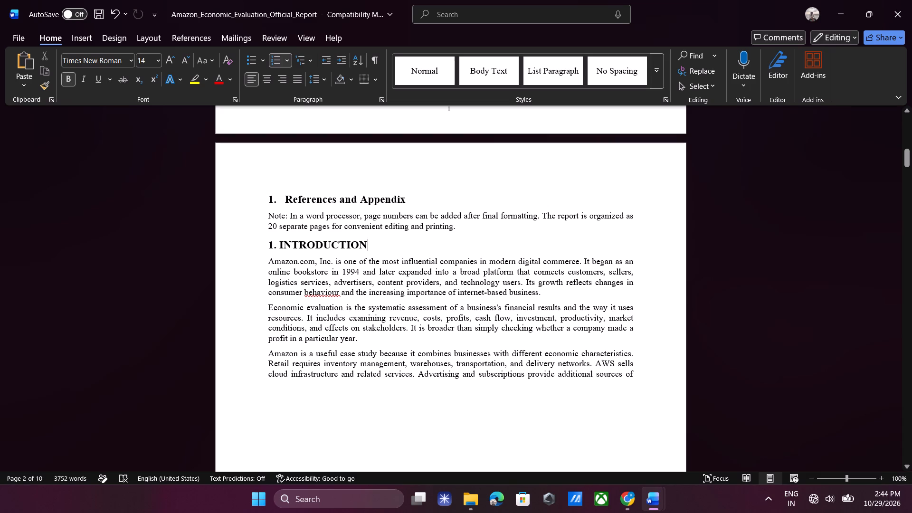
click(458, 226)
key(BackSpace)
key(BackSpace)
key(BackSpace)
key(BackSpace)
key(BackSpace)
key(BackSpace)
key(BackSpace)
key(BackSpace)
key(BackSpace)
key(BackSpace)
key(BackSpace)
key(BackSpace)
key(BackSpace)
key(BackSpace)
key(BackSpace)
key(BackSpace)
key(BackSpace)
key(BackSpace)
key(BackSpace)
key(BackSpace)
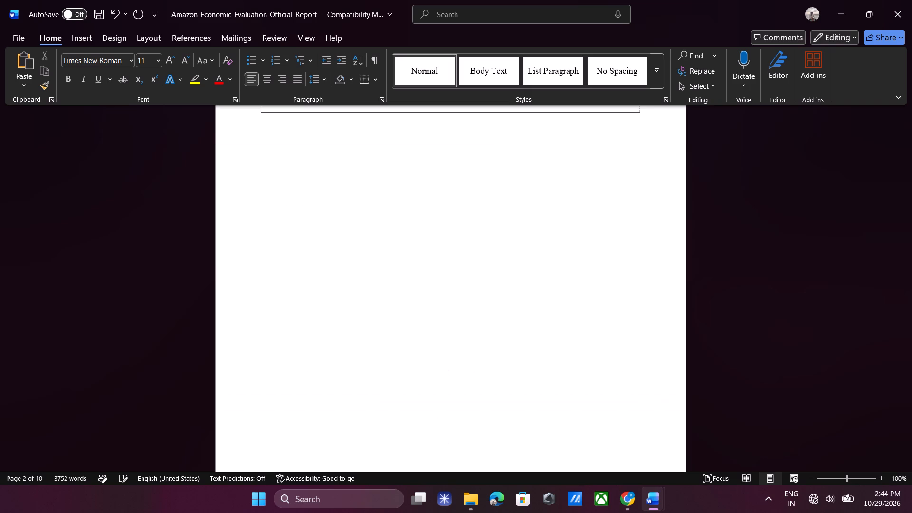
Add an unnumbered blank line between the 1. INTRODUCTION heading and its first paragraph.
scroll(458, 226, left, 1)
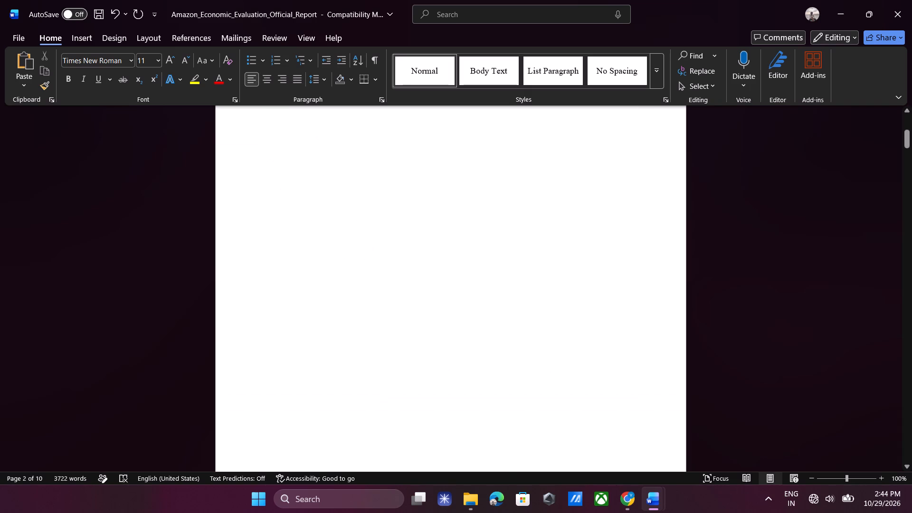
scroll(458, 226, down, 3)
scroll(458, 226, up, 8)
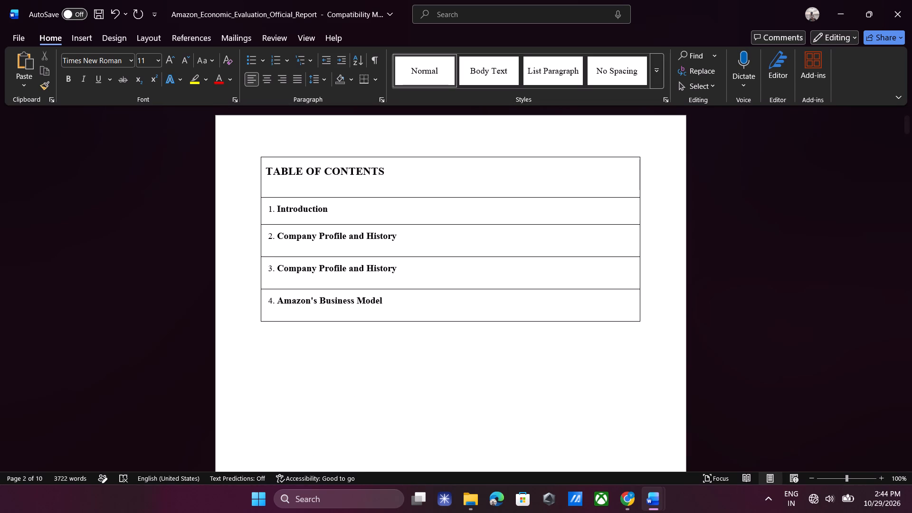
scroll(458, 226, down, 1)
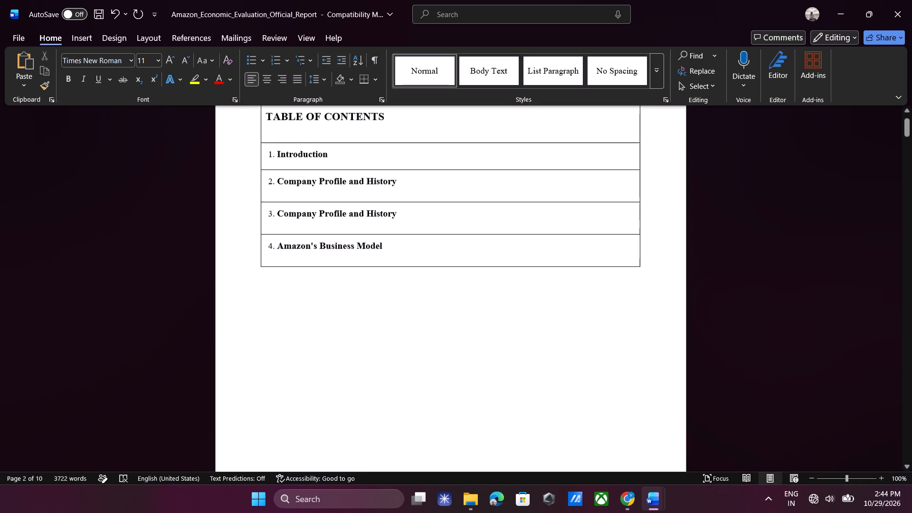
scroll(458, 226, down, 3)
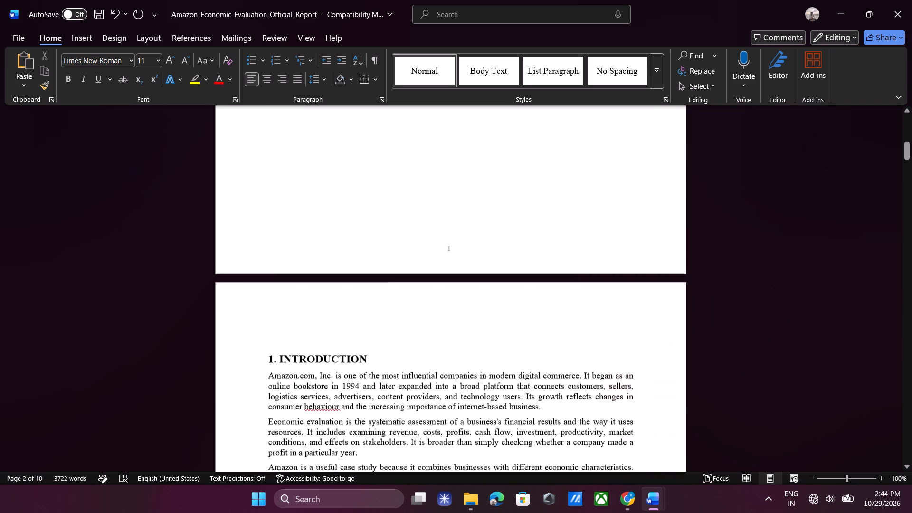
scroll(458, 226, down, 1)
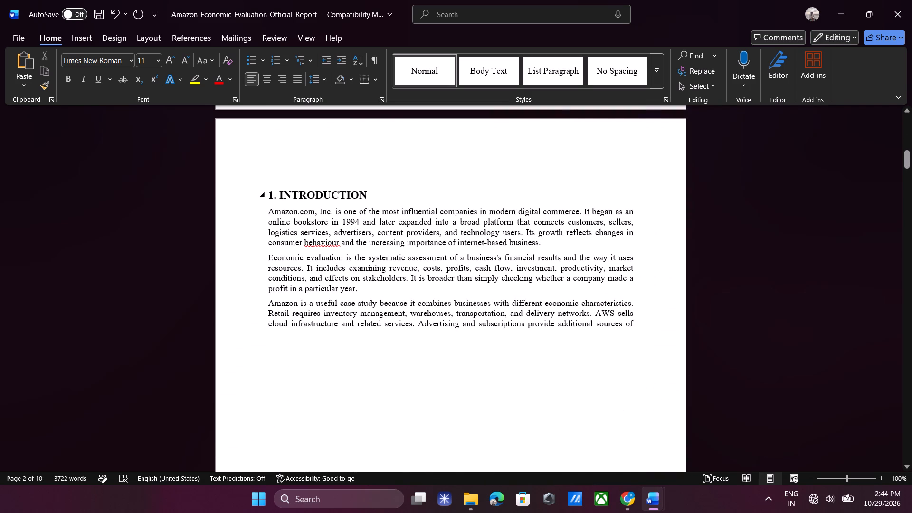
click(368, 191)
key(Return)
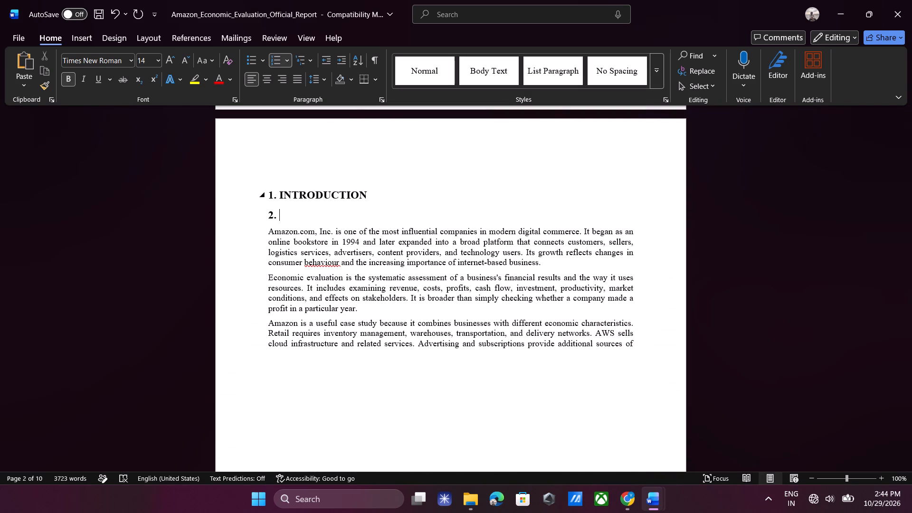
key(BackSpace)
Move the Introduction text at the top of page 3, from "income. The mix helps" through "environmental impacts.", to the end of the page 2 Introduction text.
scroll(368, 191, down, 3)
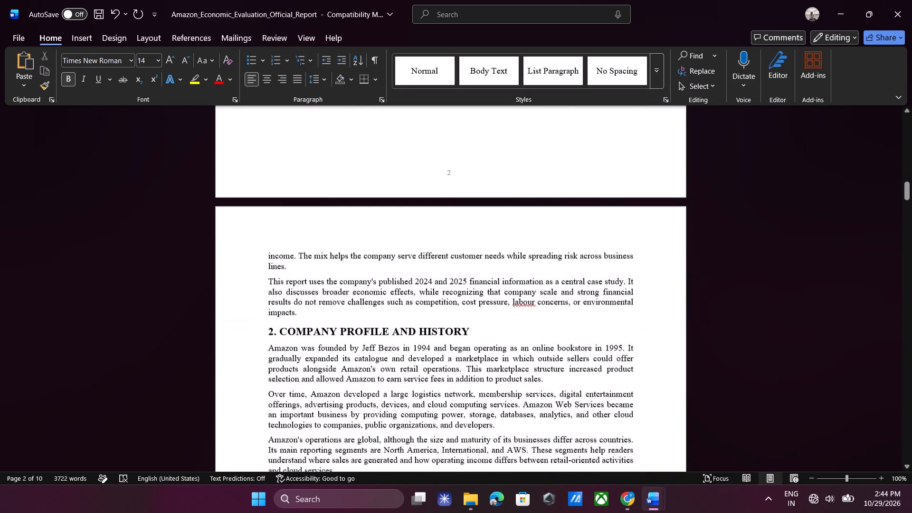
scroll(368, 191, down, 2)
drag(266, 152, 304, 219)
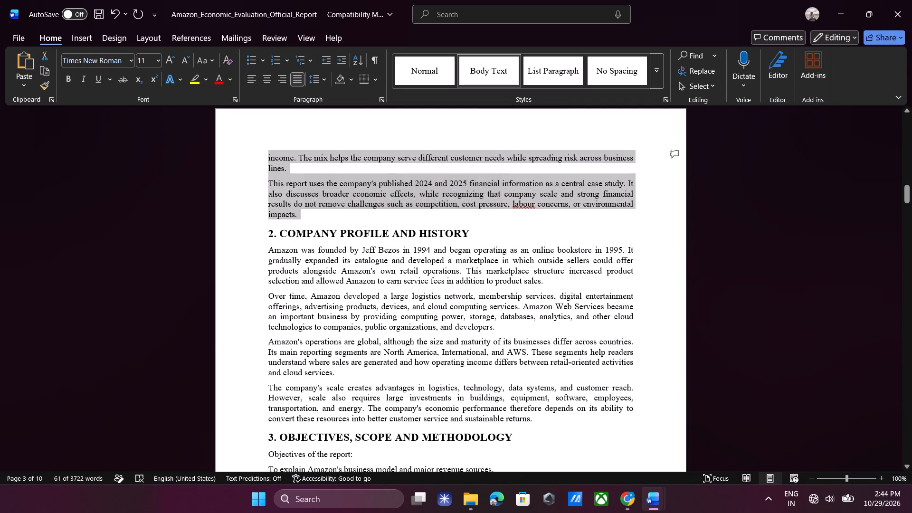
drag(257, 152, 266, 156)
click(288, 173)
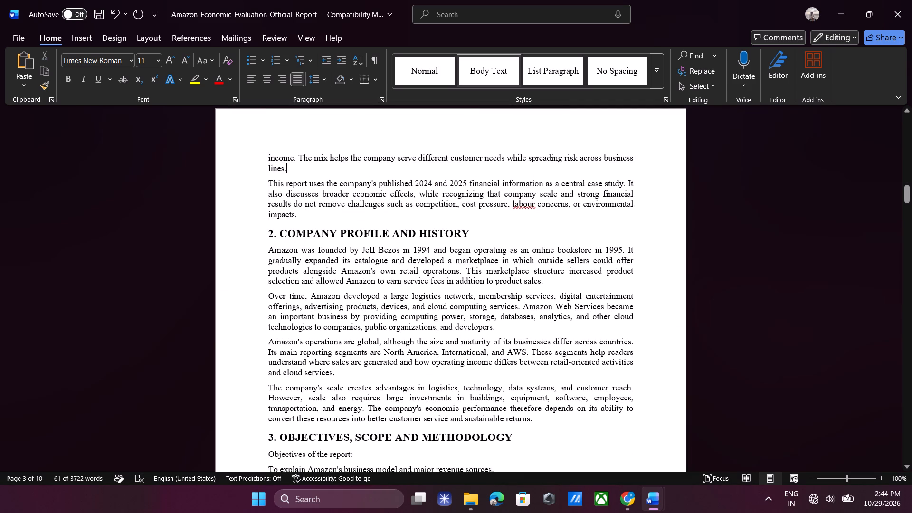
drag(268, 156, 308, 217)
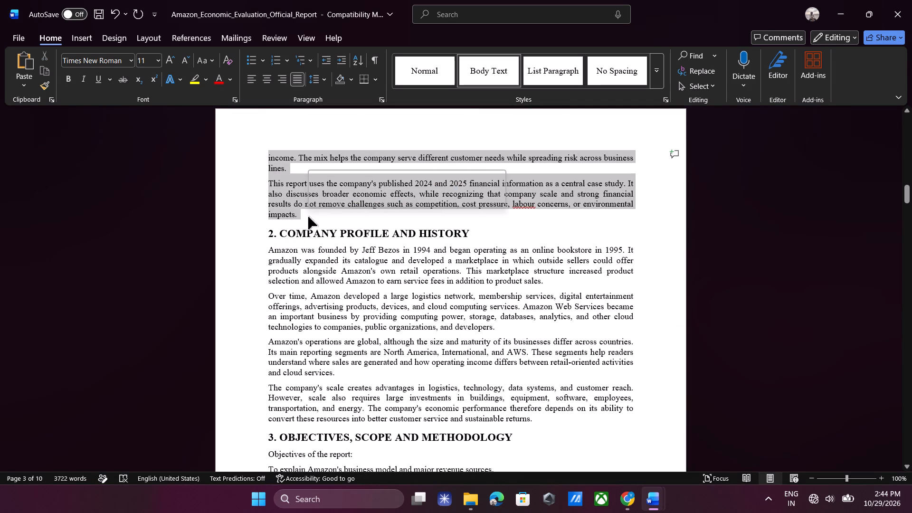
key(ctrl+c)
key(BackSpace)
scroll(308, 217, up, 1)
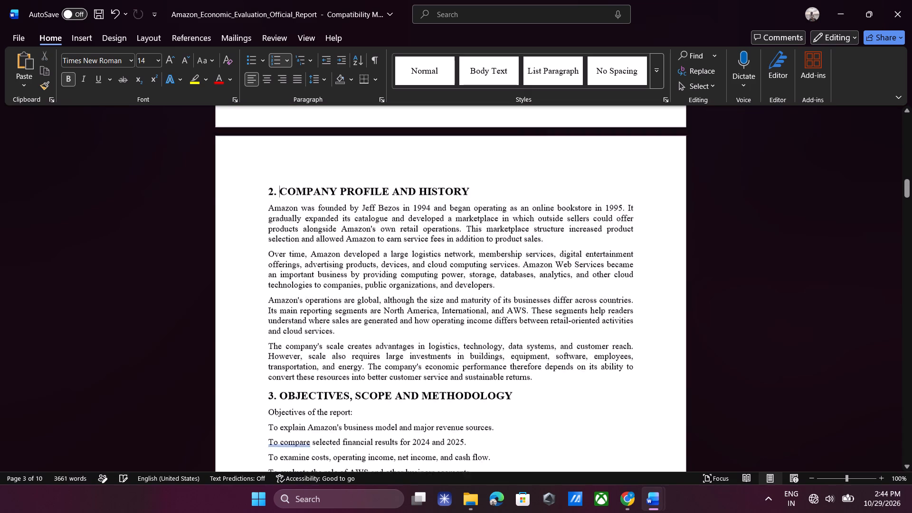
scroll(308, 217, up, 3)
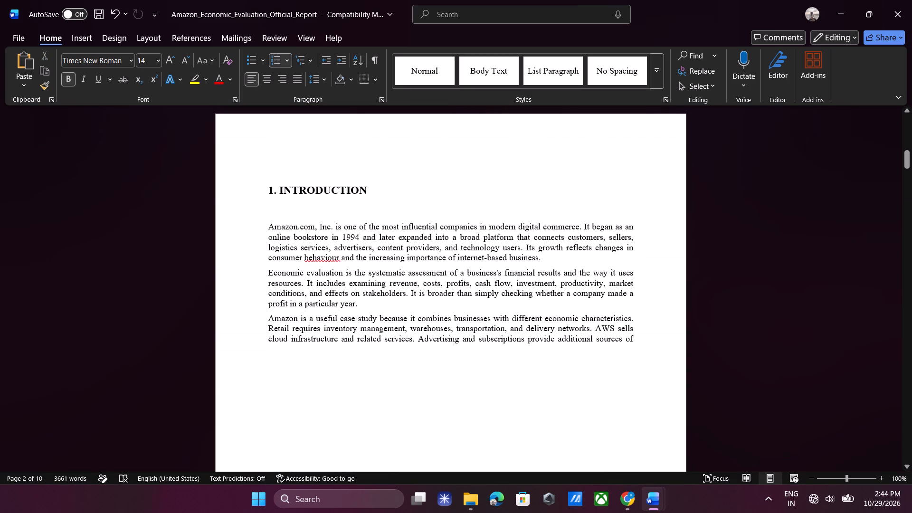
click(636, 337)
key(BackSpace)
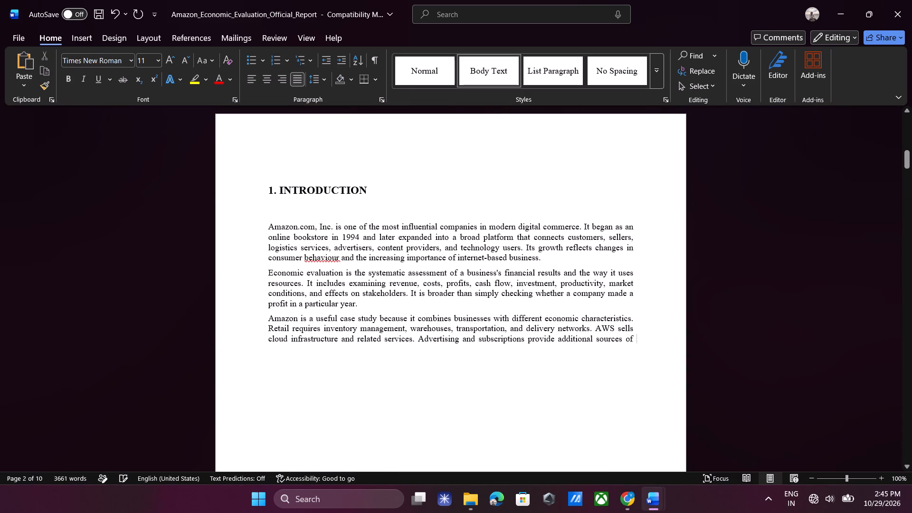
key(Return)
key(ctrl+v)
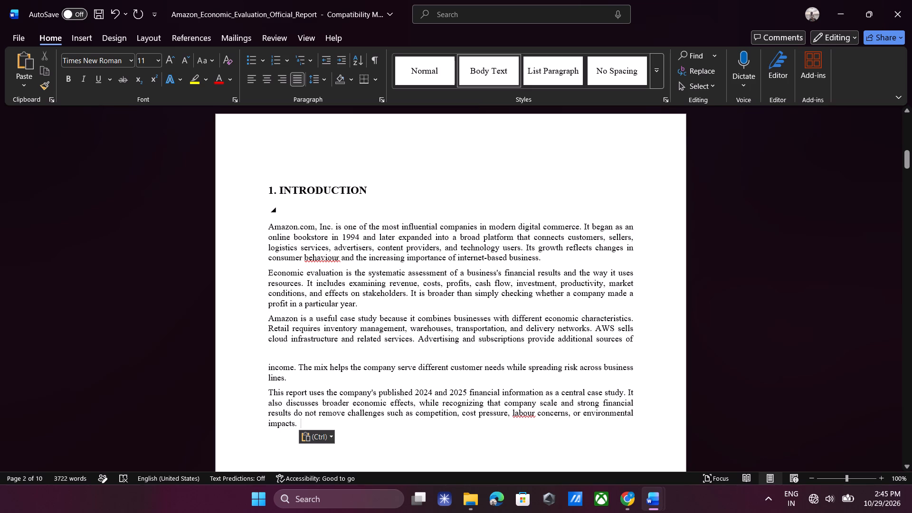
Reduce the left indent of the two moved Introduction paragraphs, leaving a blank line above the one starting with "income".
click(263, 370)
key(BackSpace)
key(BackSpace)
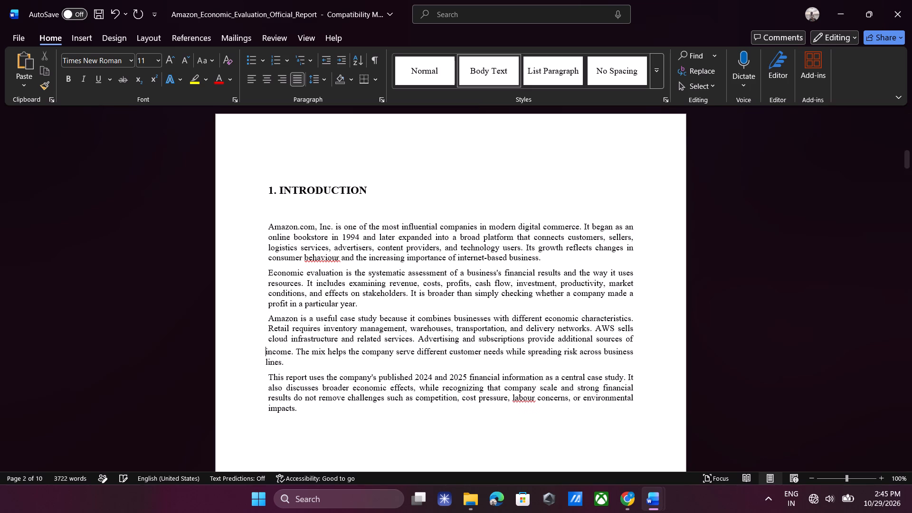
key(Return)
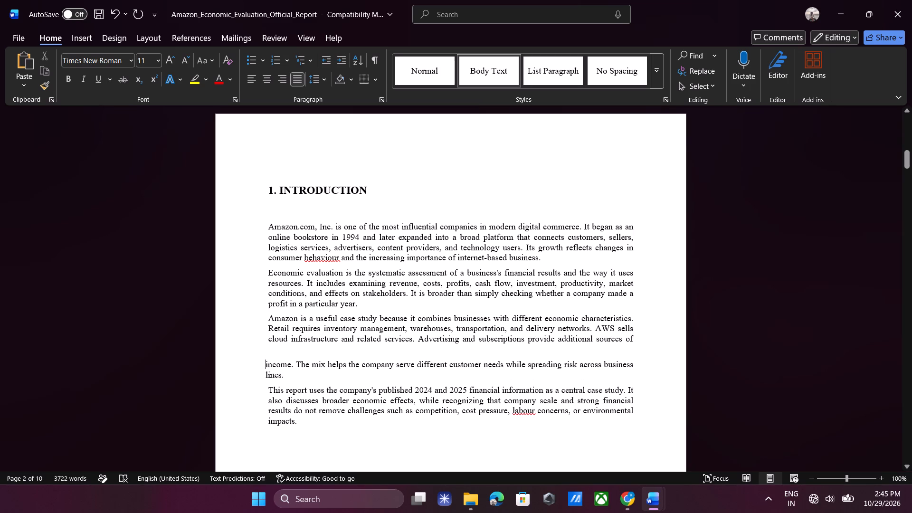
click(266, 389)
key(BackSpace)
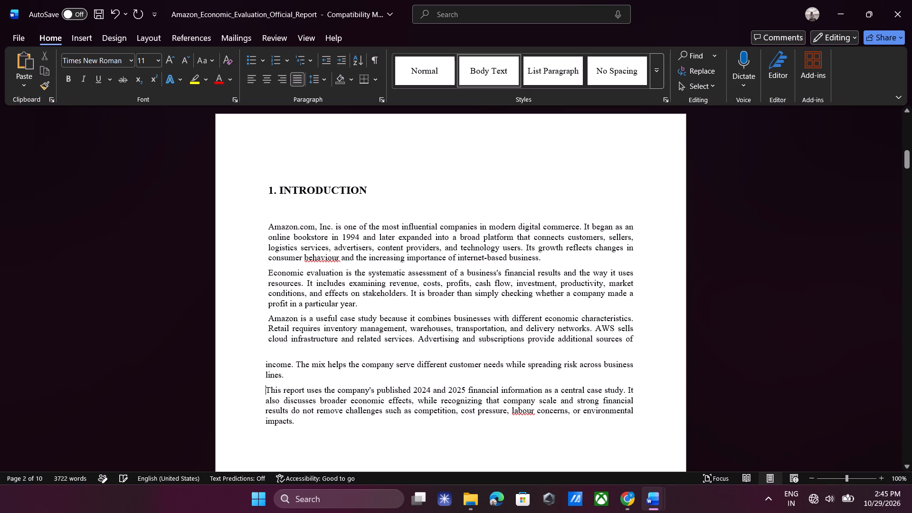
scroll(266, 389, down, 1)
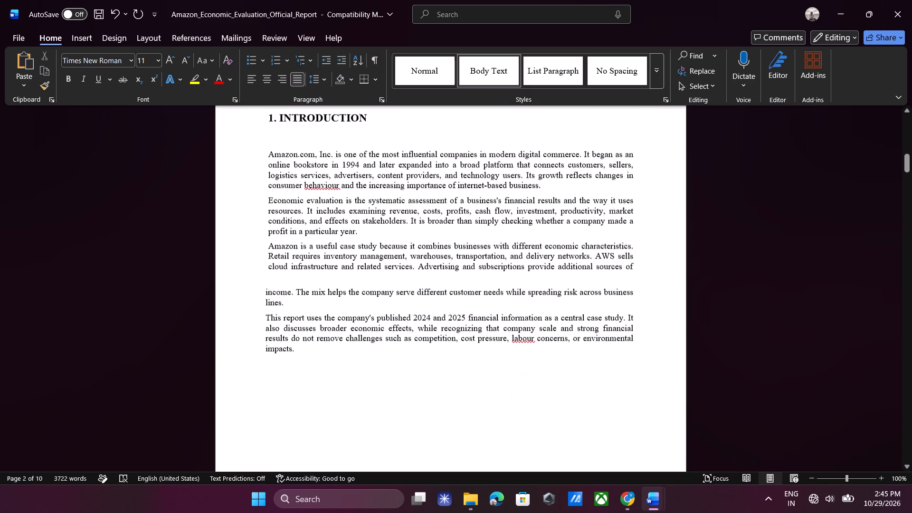
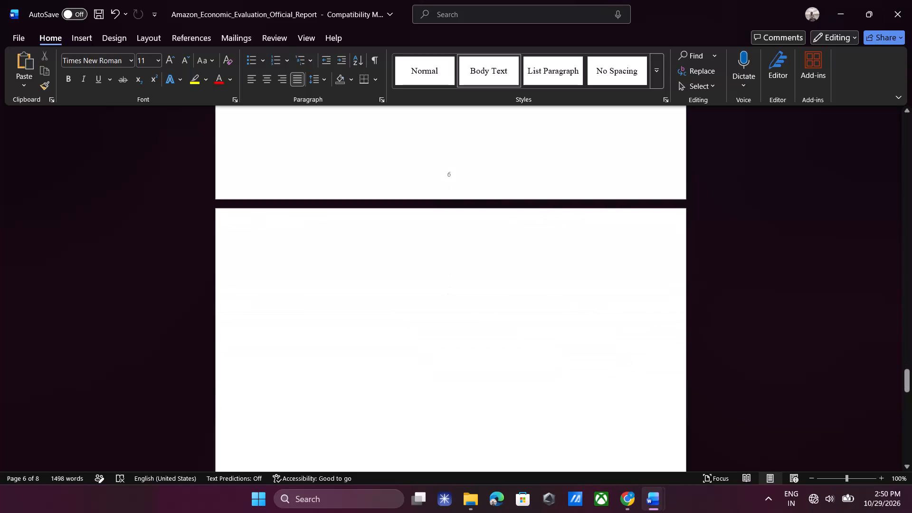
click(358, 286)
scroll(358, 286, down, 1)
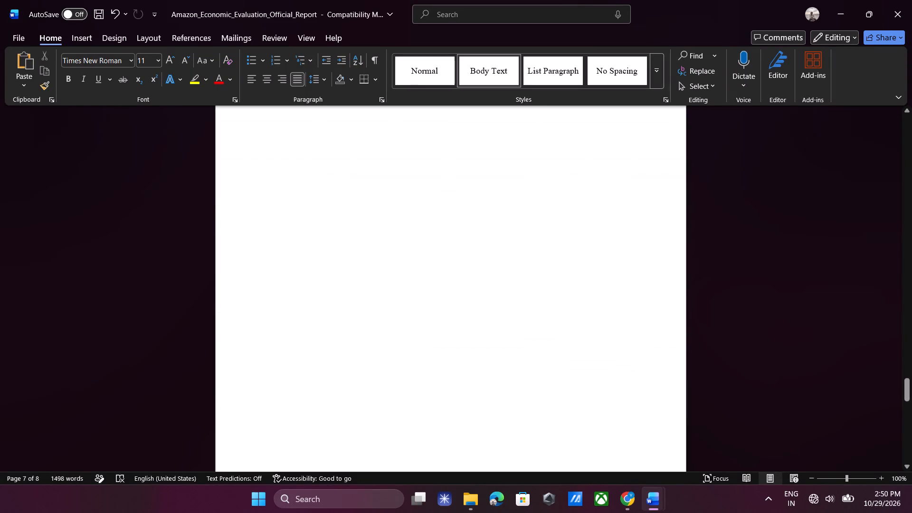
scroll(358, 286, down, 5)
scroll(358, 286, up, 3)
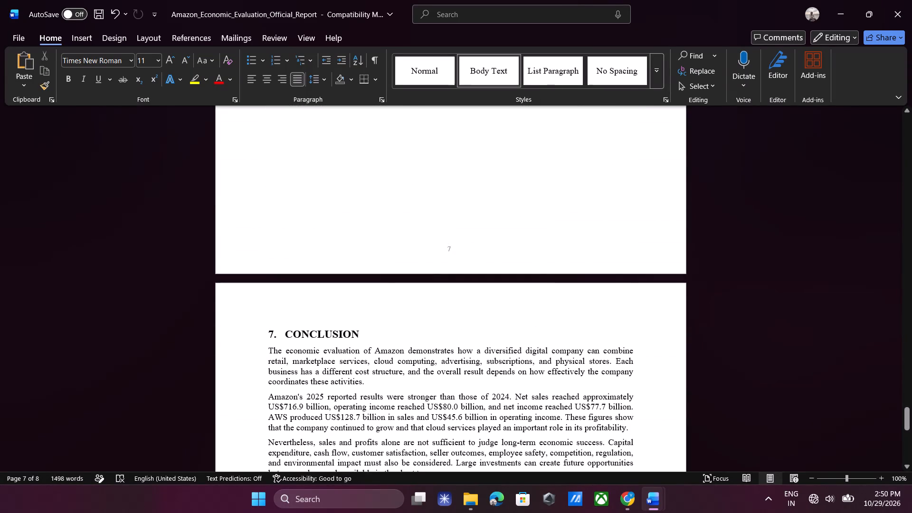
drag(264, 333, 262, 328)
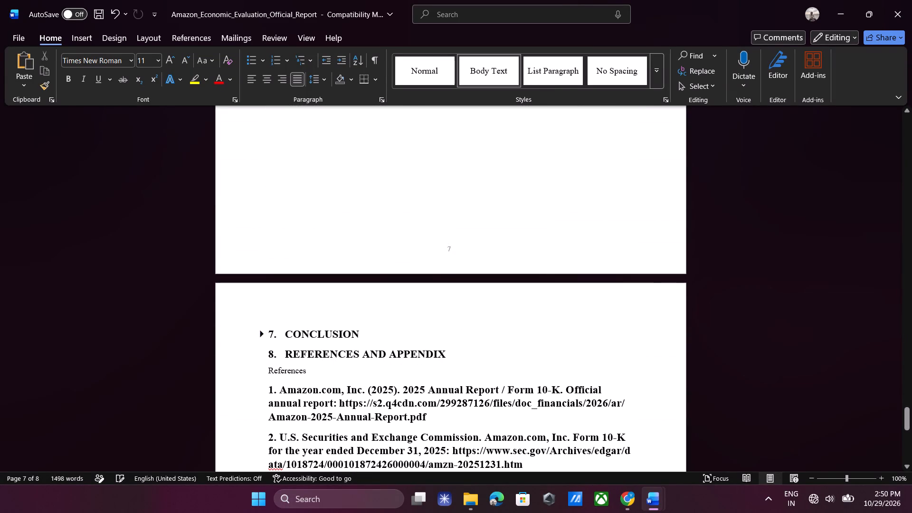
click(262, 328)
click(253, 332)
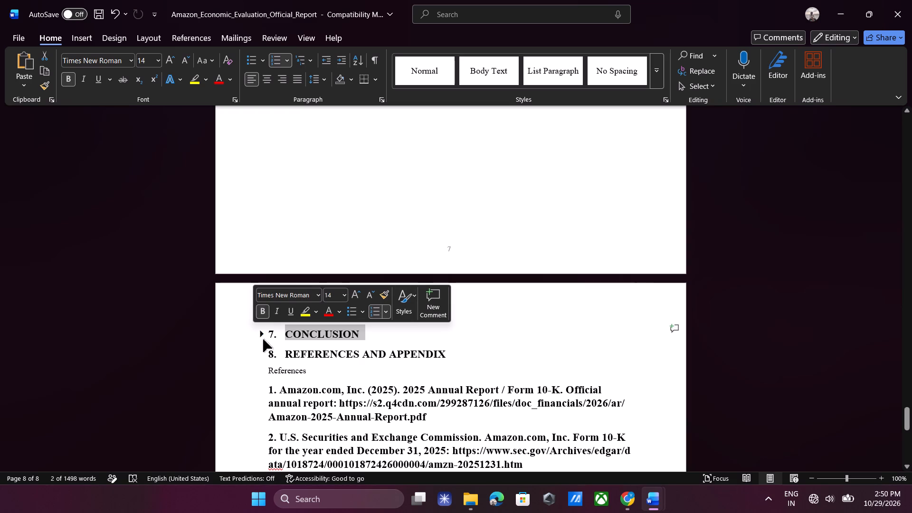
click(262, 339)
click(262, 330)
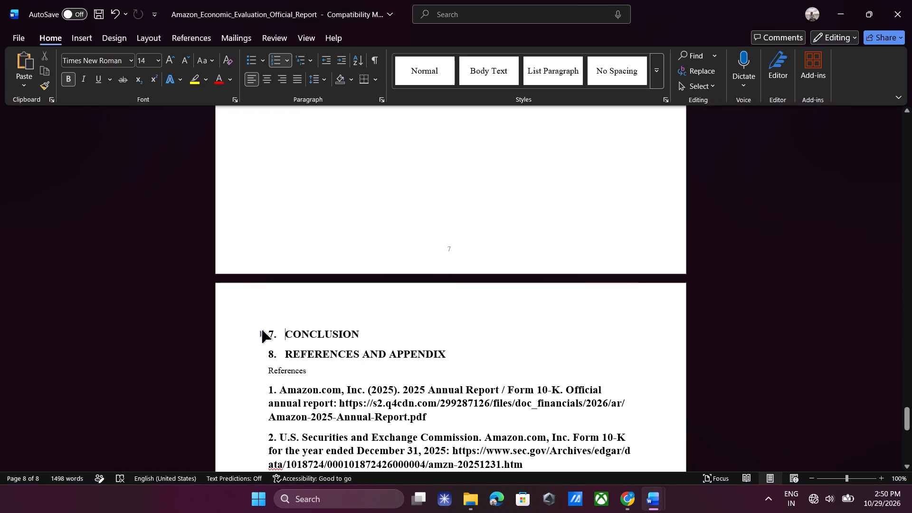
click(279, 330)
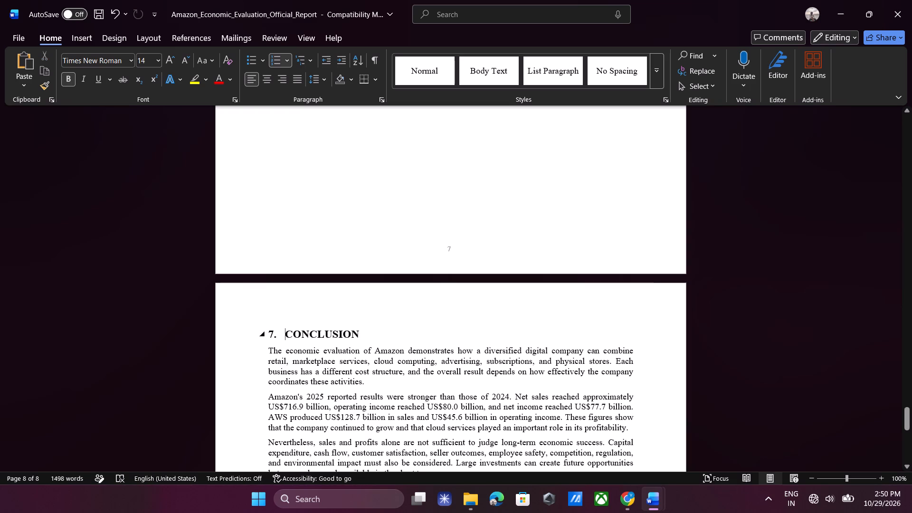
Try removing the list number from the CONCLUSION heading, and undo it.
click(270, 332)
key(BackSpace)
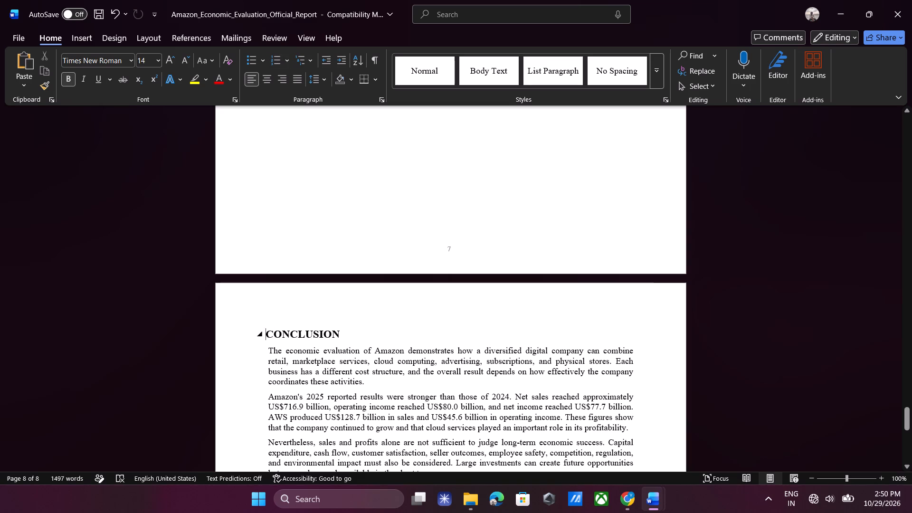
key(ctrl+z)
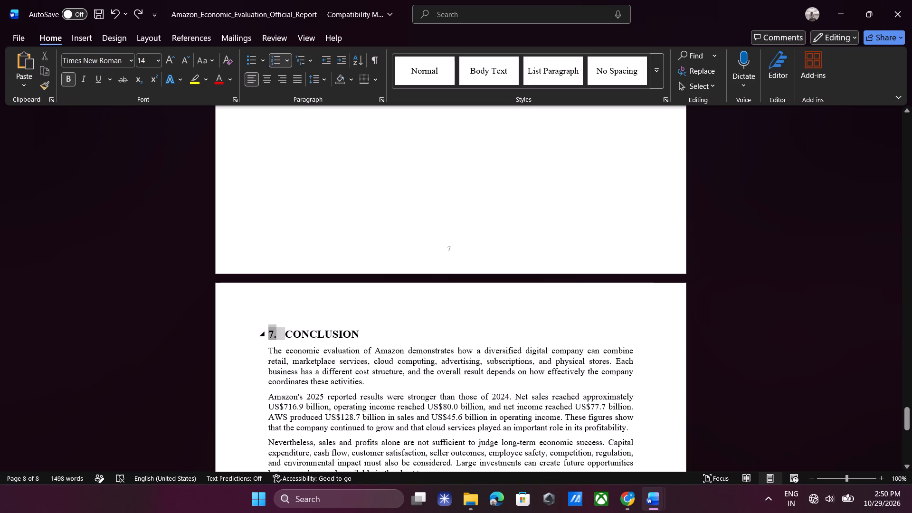
Try to remove the blank page 7 before the CONCLUSION section by deleting backwards from the cursor position on it.
click(298, 225)
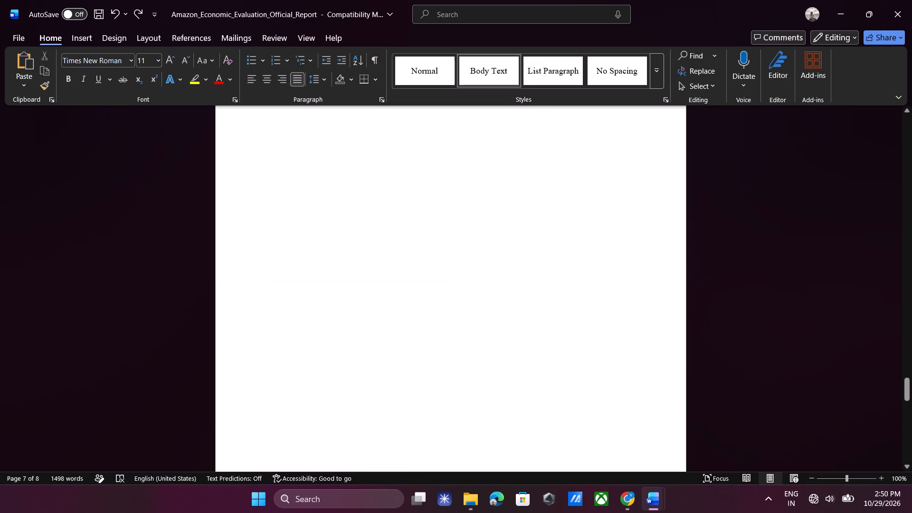
key(BackSpace)
key(BackSpace)
key(BackSpace)
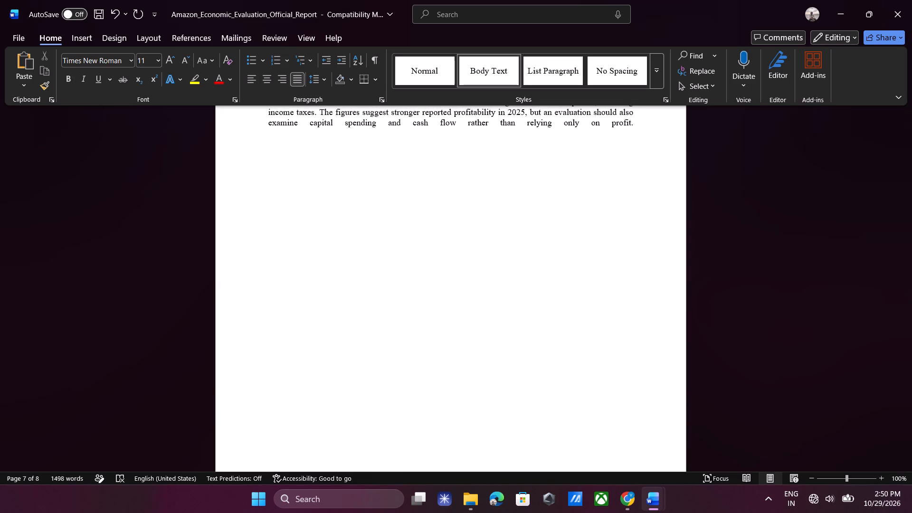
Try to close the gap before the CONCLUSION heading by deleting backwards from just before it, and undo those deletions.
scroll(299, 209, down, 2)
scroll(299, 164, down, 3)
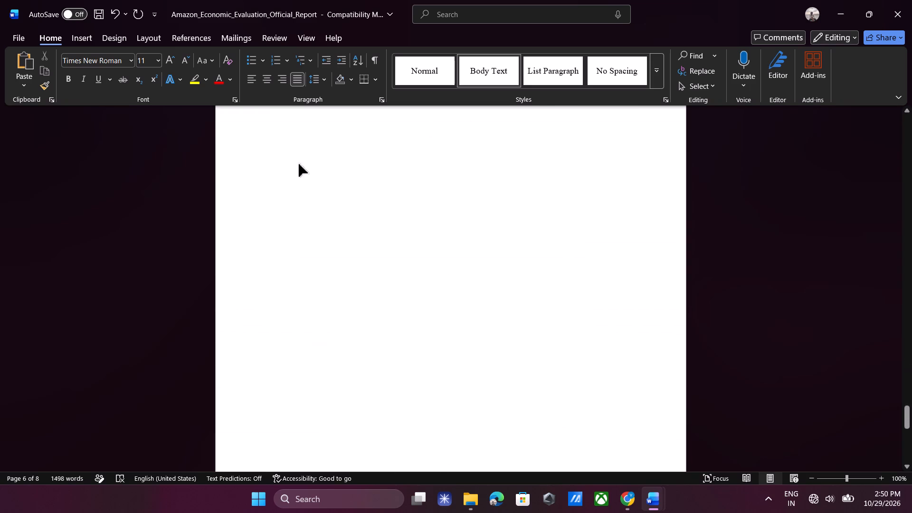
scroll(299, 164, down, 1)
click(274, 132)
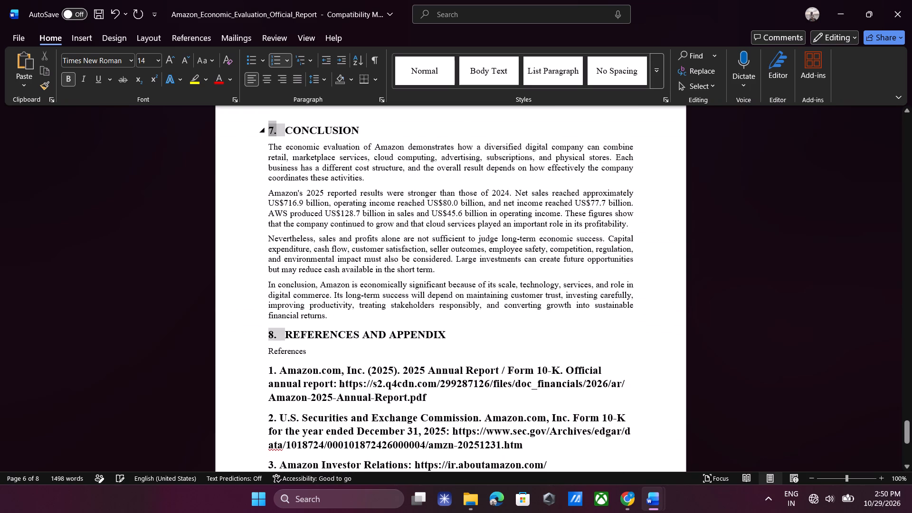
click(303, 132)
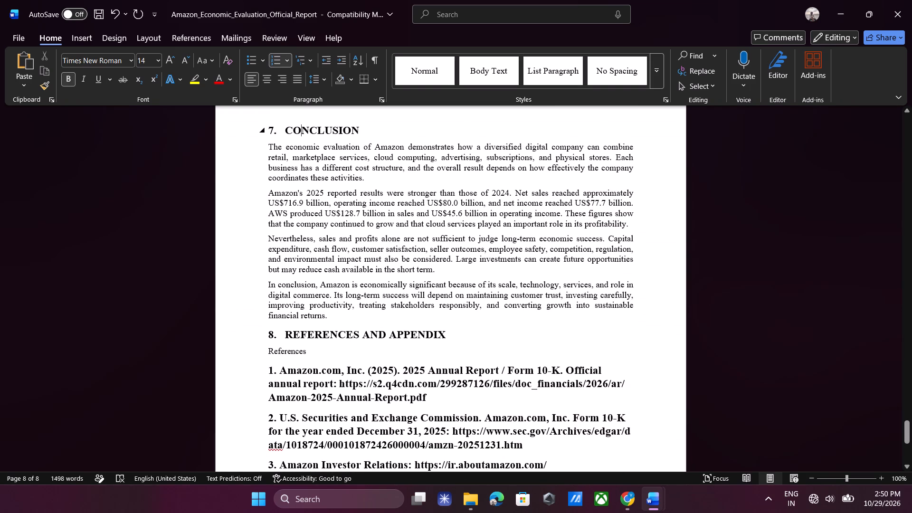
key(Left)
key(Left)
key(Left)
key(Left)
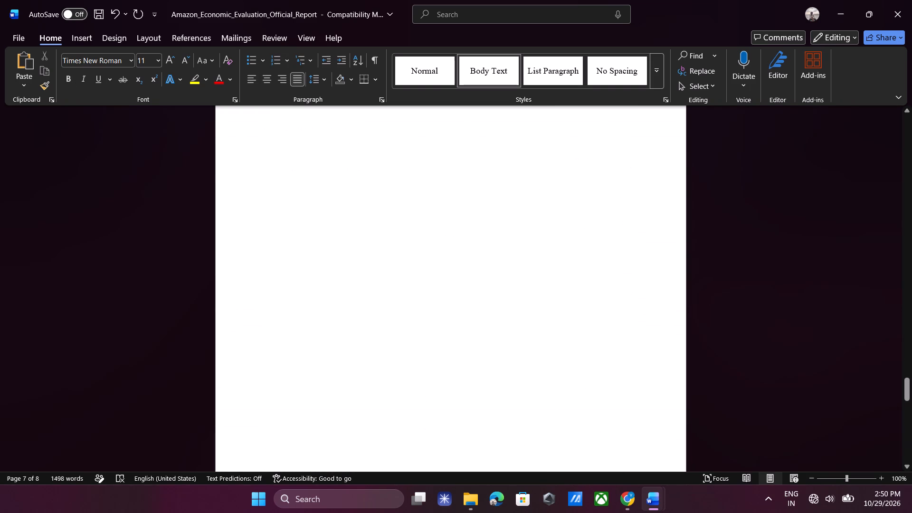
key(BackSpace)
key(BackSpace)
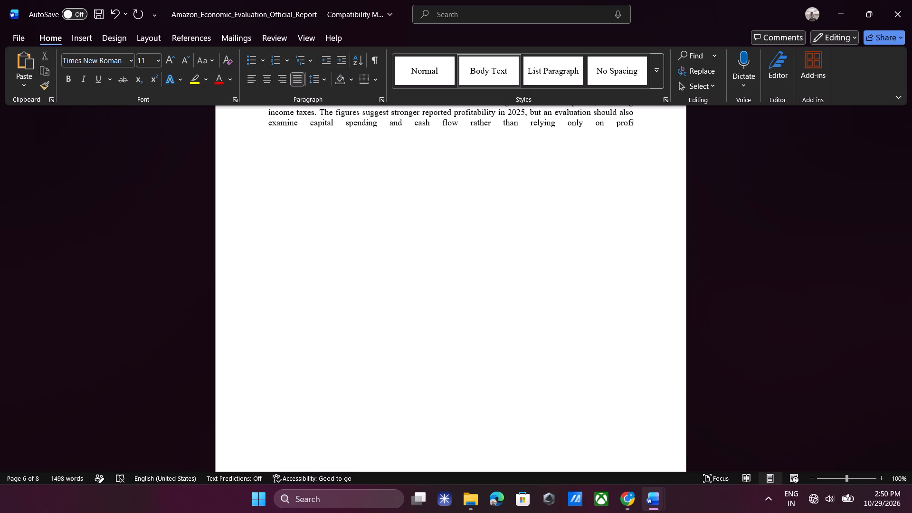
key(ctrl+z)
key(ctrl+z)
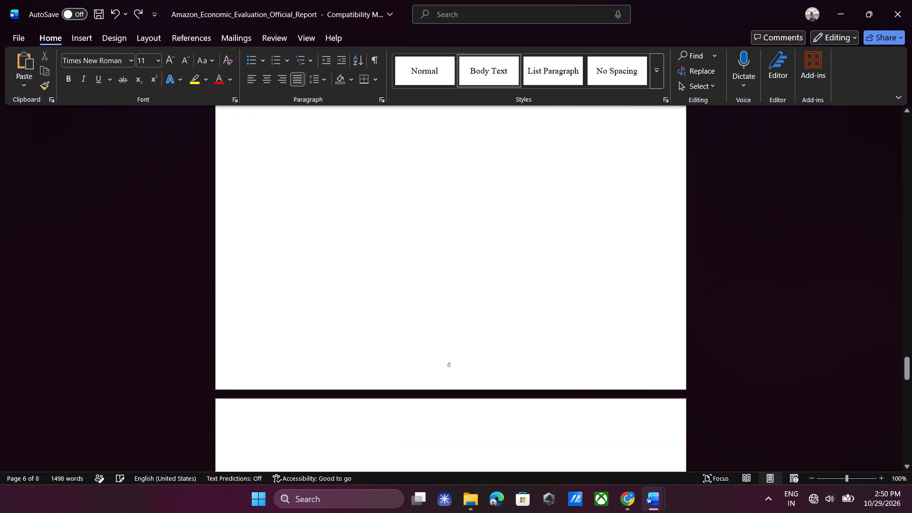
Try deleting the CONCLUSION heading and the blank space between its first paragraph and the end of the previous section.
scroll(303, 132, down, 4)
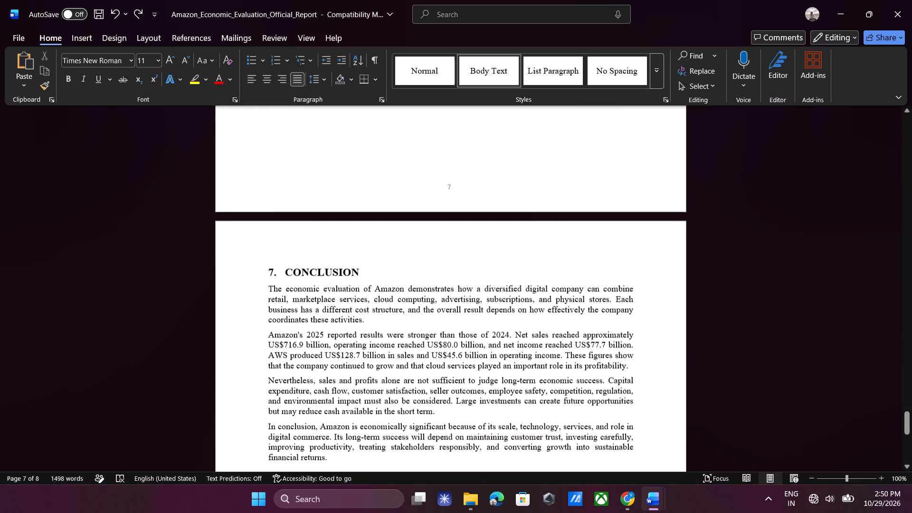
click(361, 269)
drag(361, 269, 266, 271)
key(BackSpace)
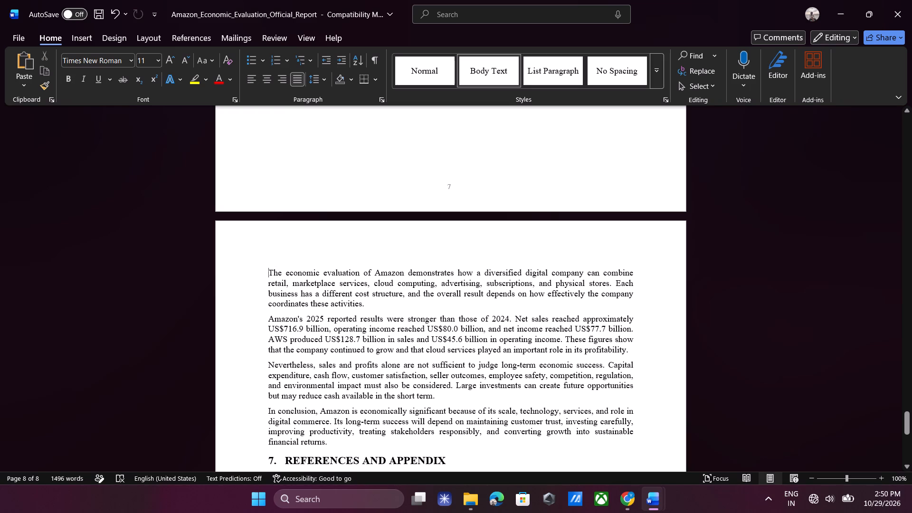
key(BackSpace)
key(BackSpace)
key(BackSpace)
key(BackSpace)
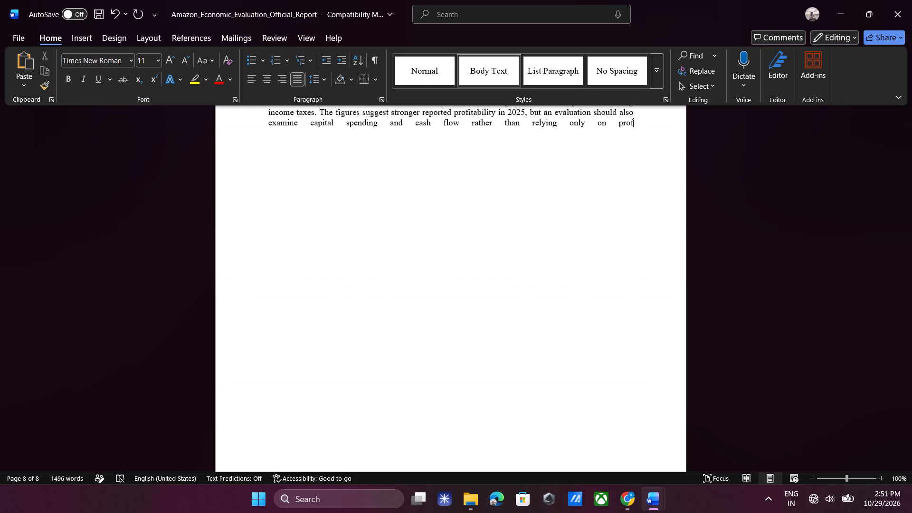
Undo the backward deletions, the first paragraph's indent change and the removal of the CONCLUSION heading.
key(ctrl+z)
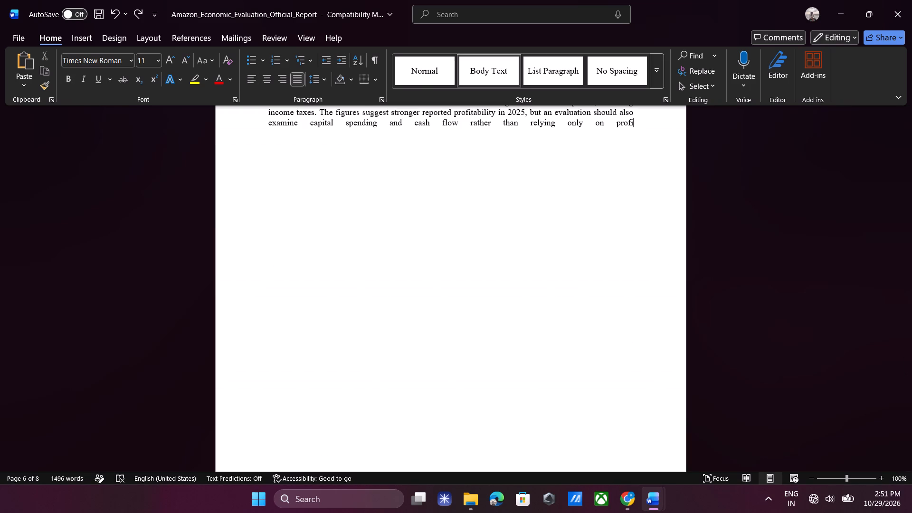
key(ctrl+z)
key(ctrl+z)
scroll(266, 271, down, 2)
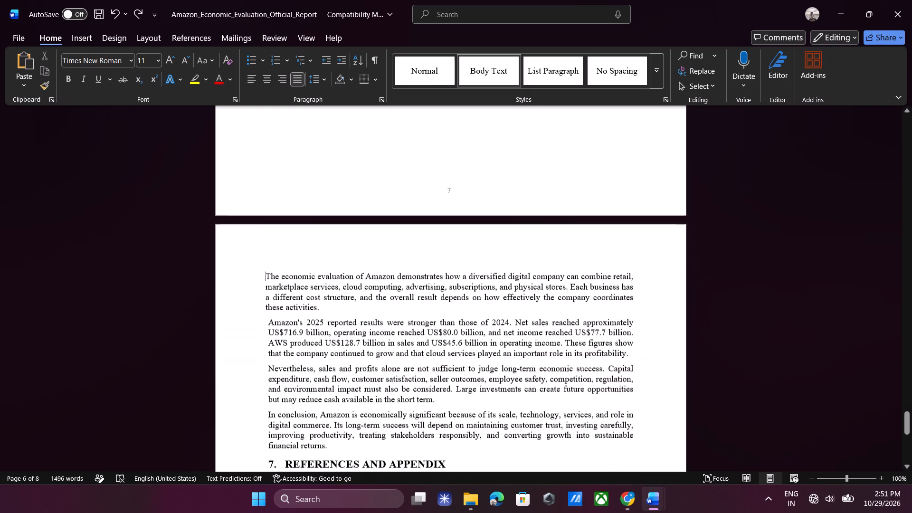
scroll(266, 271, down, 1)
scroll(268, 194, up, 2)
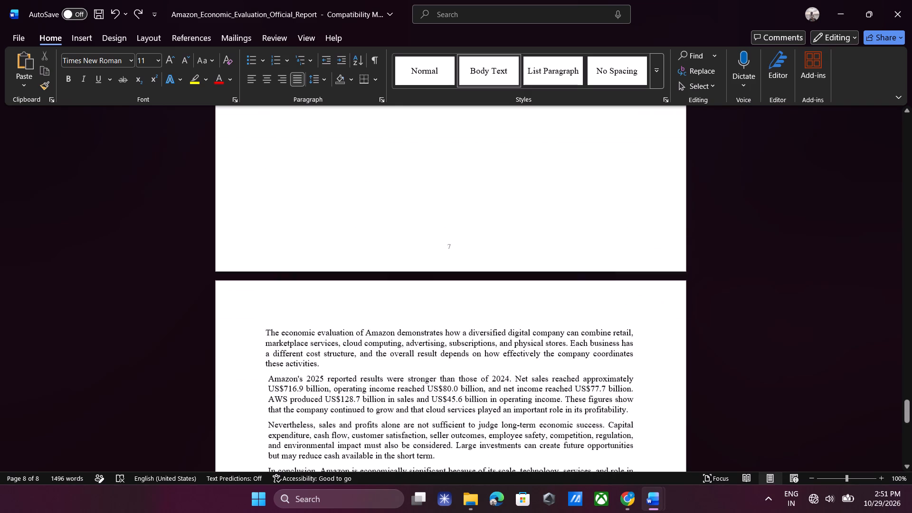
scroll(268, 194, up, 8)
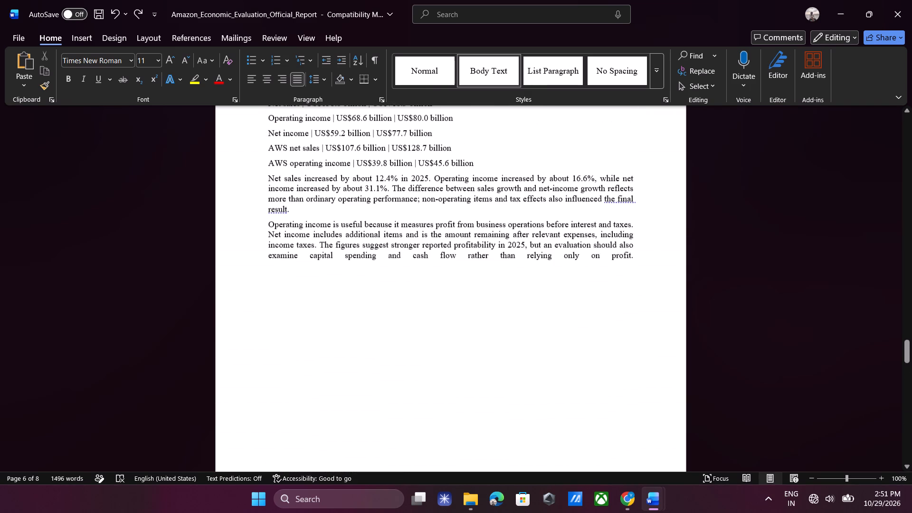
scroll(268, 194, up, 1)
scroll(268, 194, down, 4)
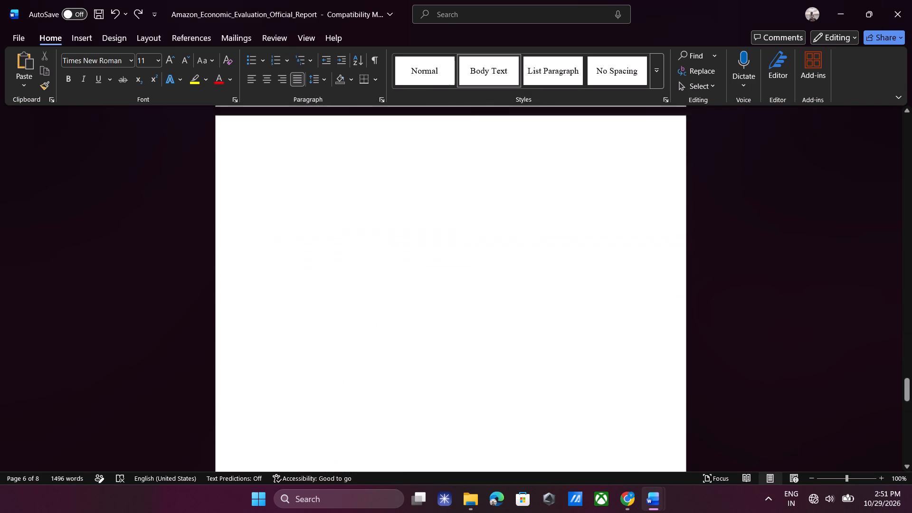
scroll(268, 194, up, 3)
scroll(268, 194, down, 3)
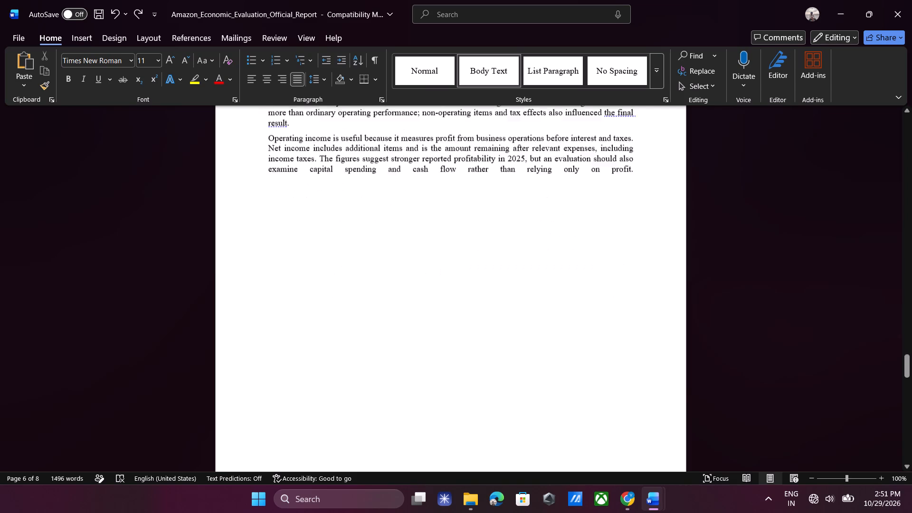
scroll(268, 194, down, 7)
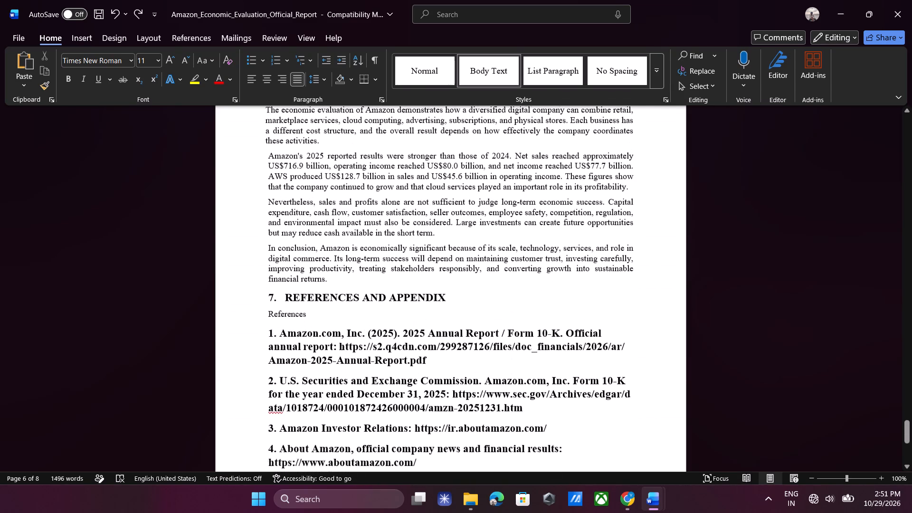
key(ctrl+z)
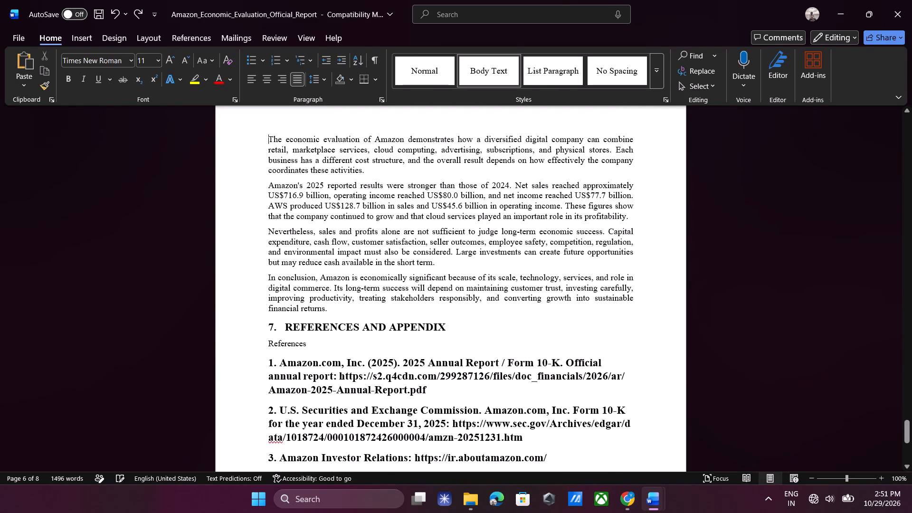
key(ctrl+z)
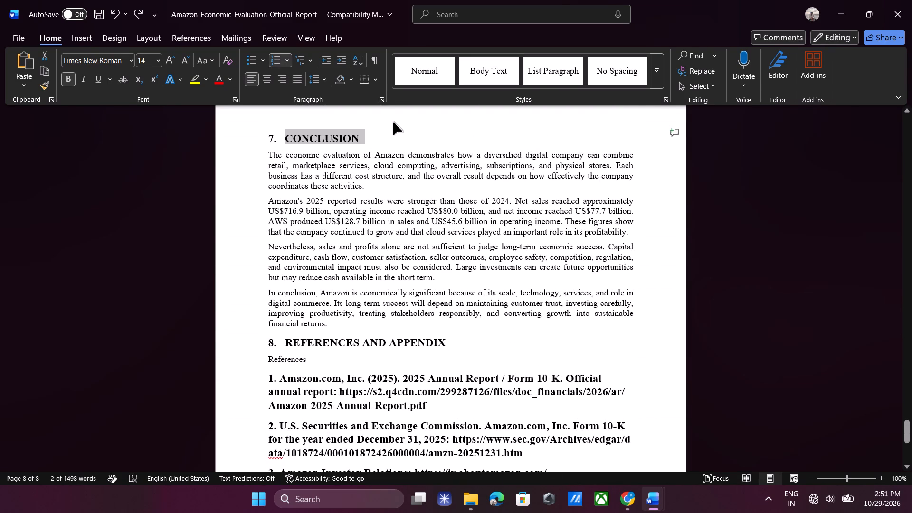
Copy everything from the CONCLUSION heading through the appendix's closing note and delete it from page 8.
click(393, 122)
click(386, 132)
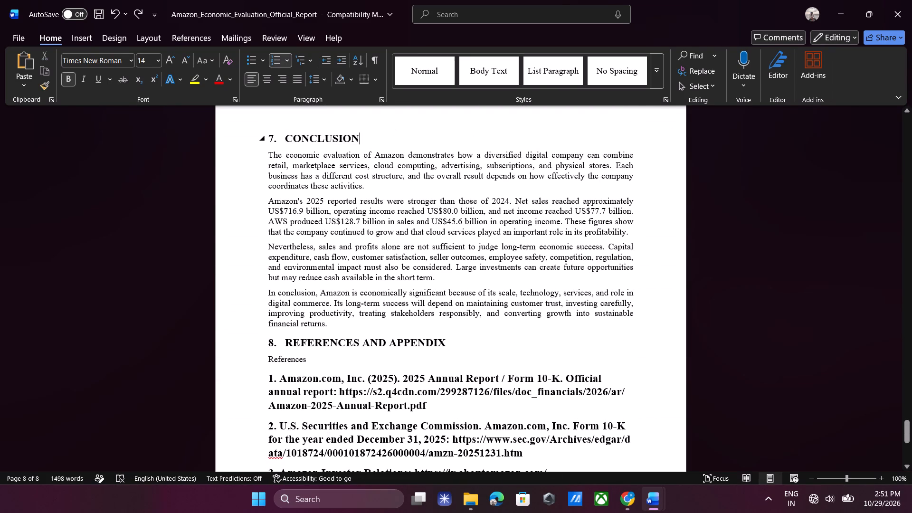
scroll(386, 132, up, 1)
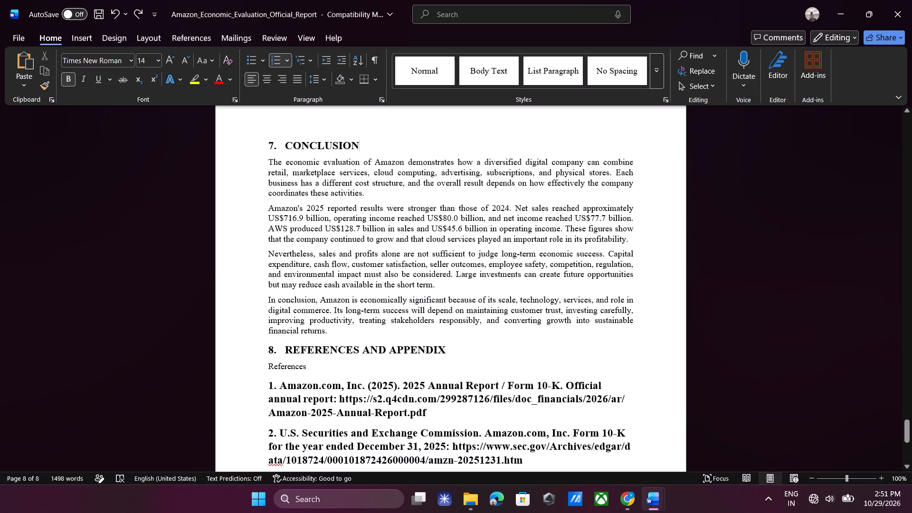
drag(267, 142, 318, 226)
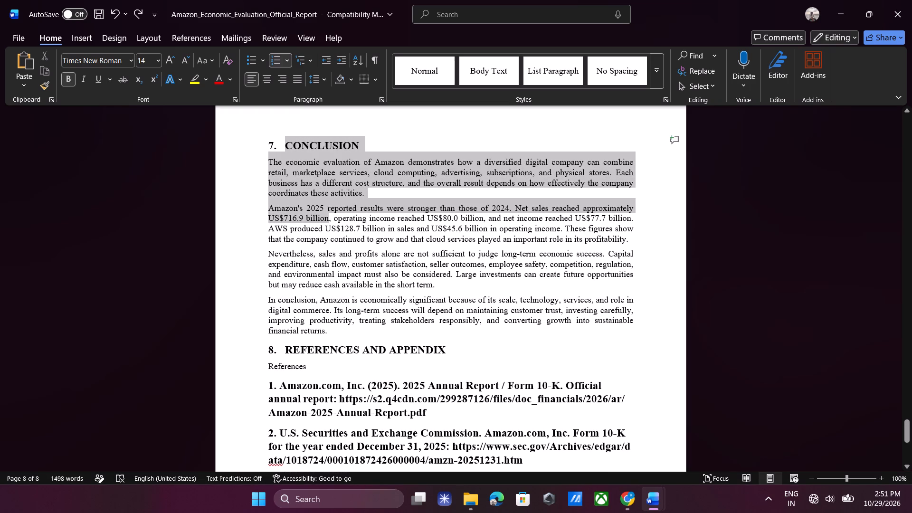
drag(318, 226, 417, 404)
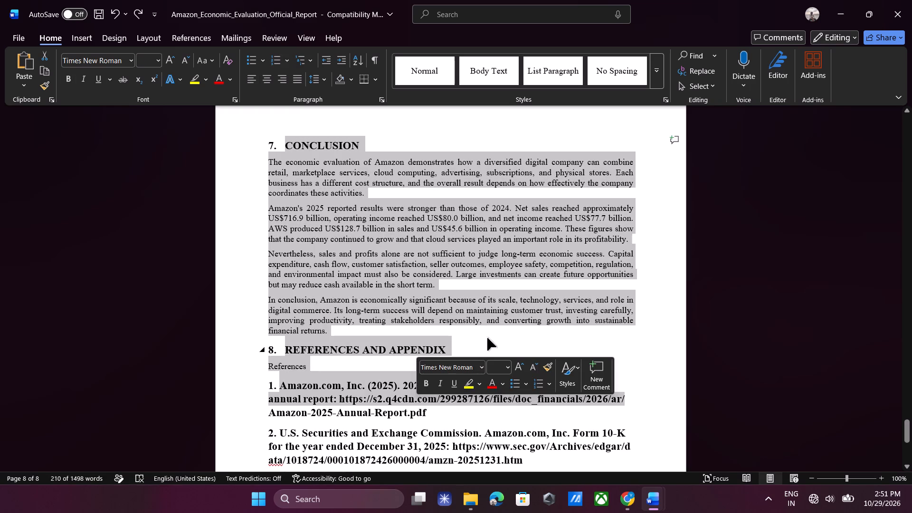
click(487, 338)
drag(273, 140, 265, 186)
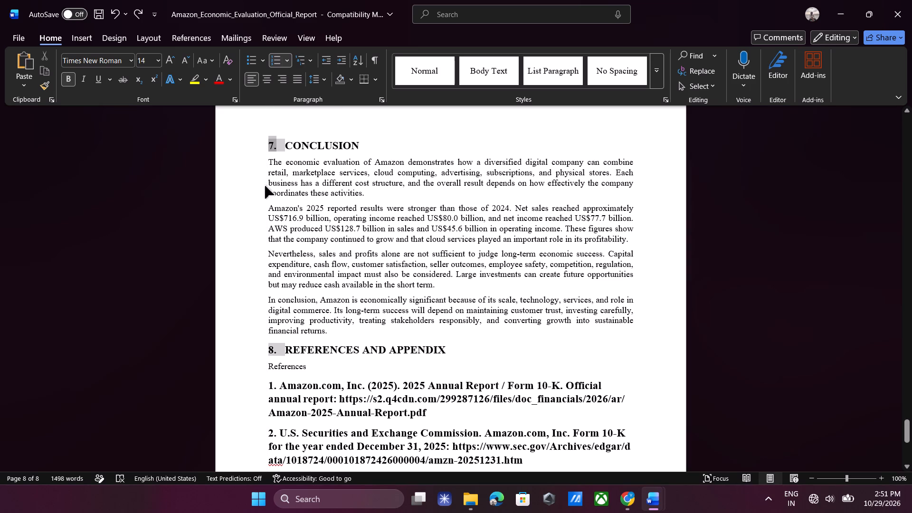
drag(286, 145, 404, 353)
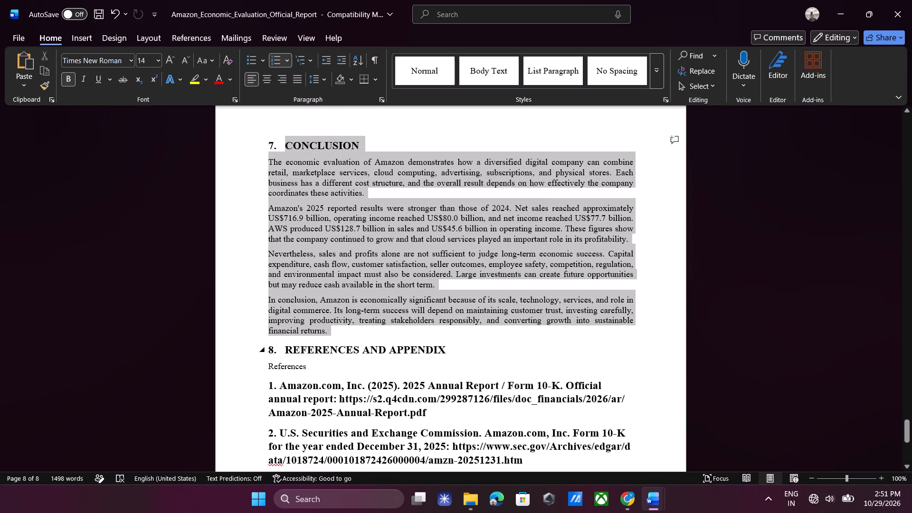
drag(404, 353, 483, 502)
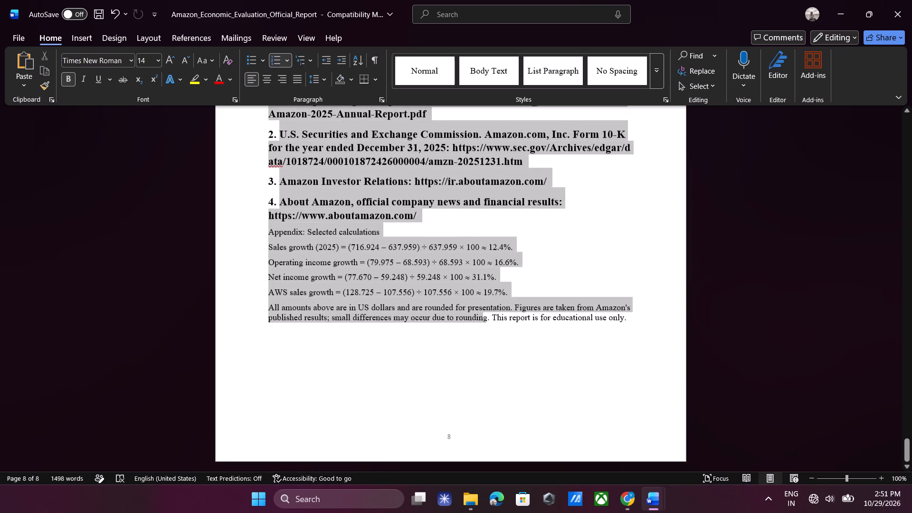
drag(483, 502, 569, 414)
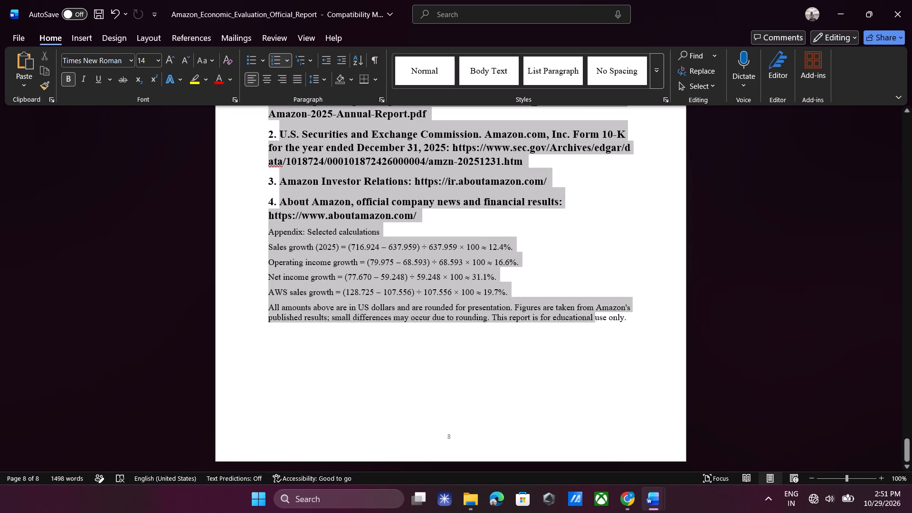
drag(569, 414, 632, 325)
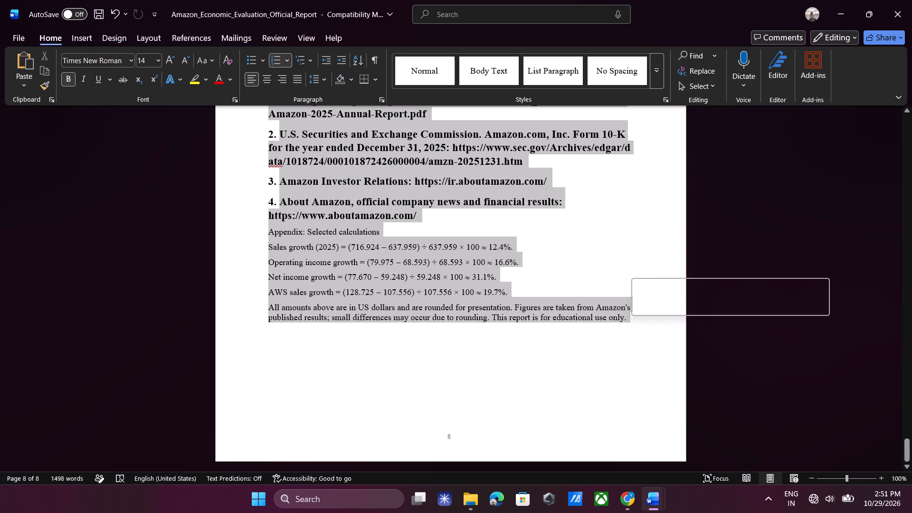
key(ctrl+c)
key(BackSpace)
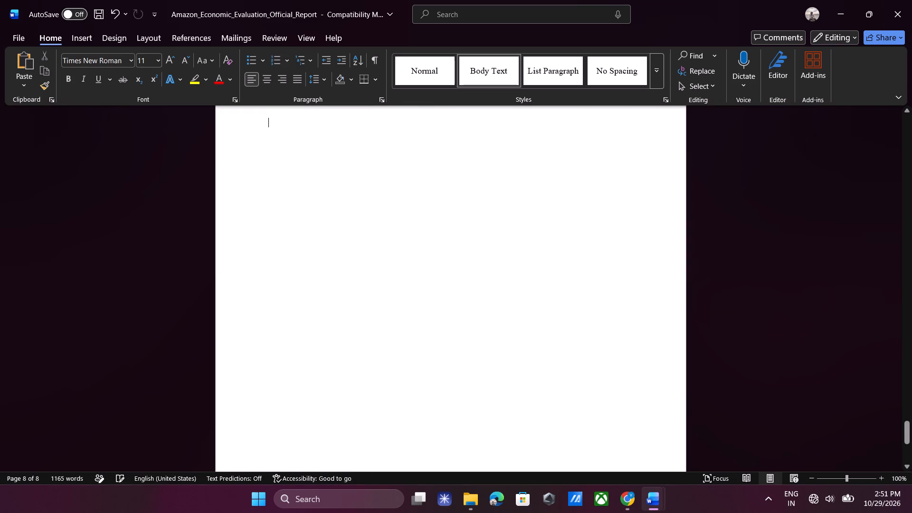
Add empty lines after the last paragraph of the FINANCIAL PERFORMANCE section until the cursor reaches the top of page 7.
scroll(632, 325, up, 12)
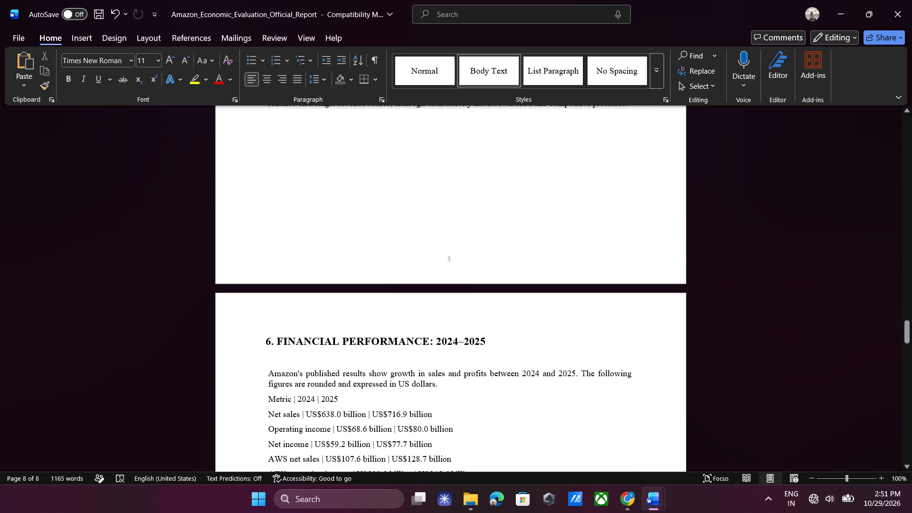
scroll(632, 325, down, 3)
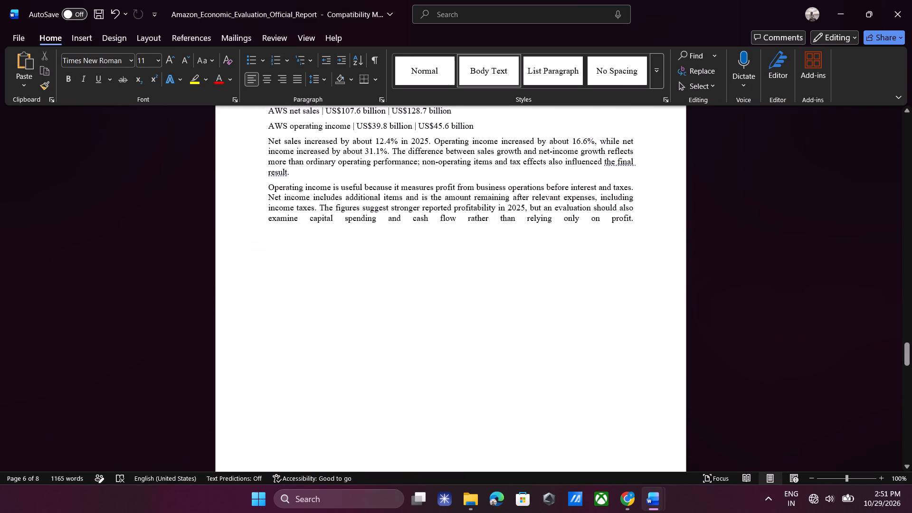
scroll(632, 325, down, 3)
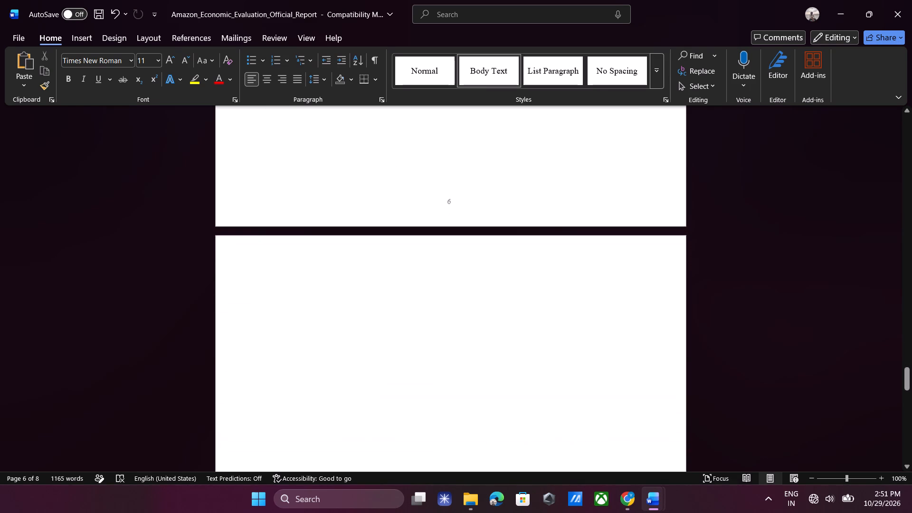
scroll(521, 228, up, 3)
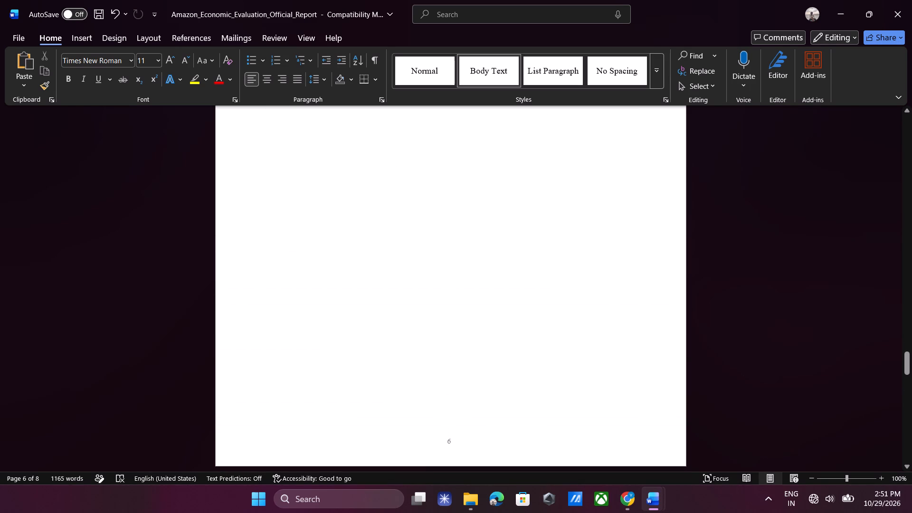
scroll(632, 181, up, 1)
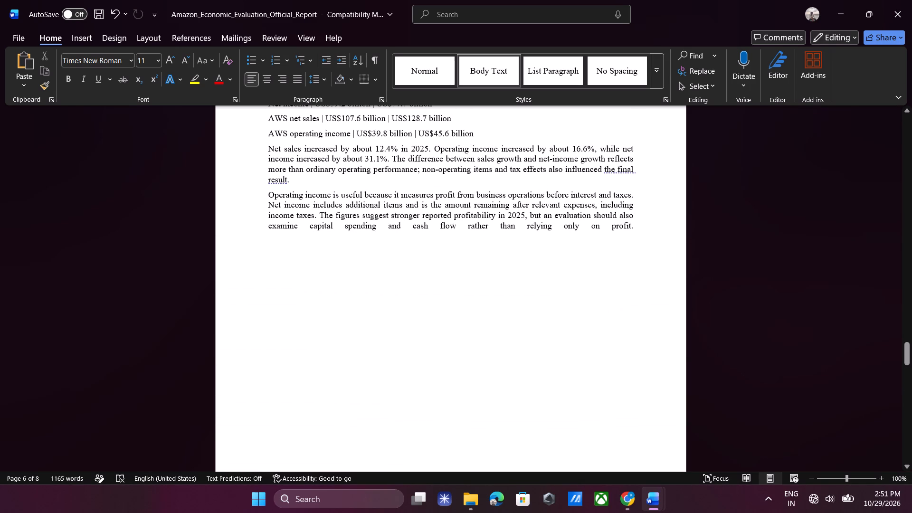
click(640, 226)
key(Return)
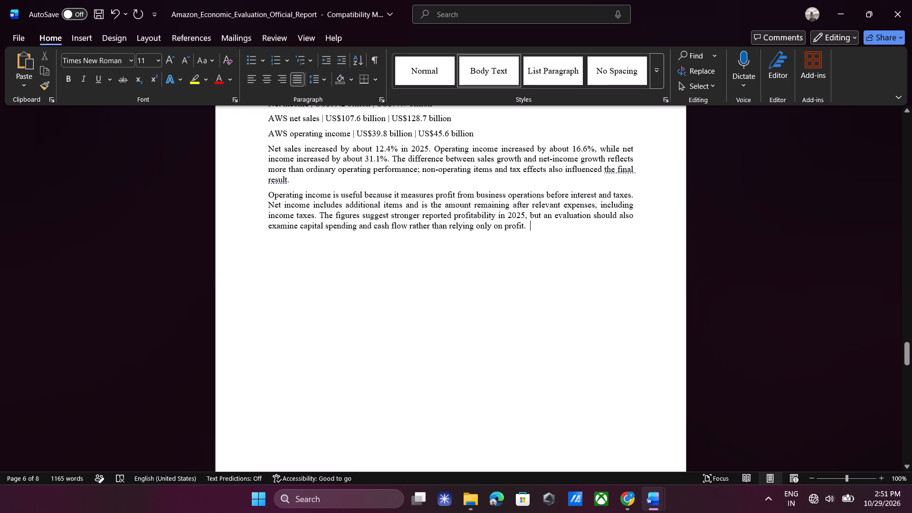
key(Return)
key(Return)
key(Return)
key(Return)
key(Return)
key(Return)
key(Return)
key(Return)
key(Return)
key(Return)
key(Return)
key(Return)
key(Return)
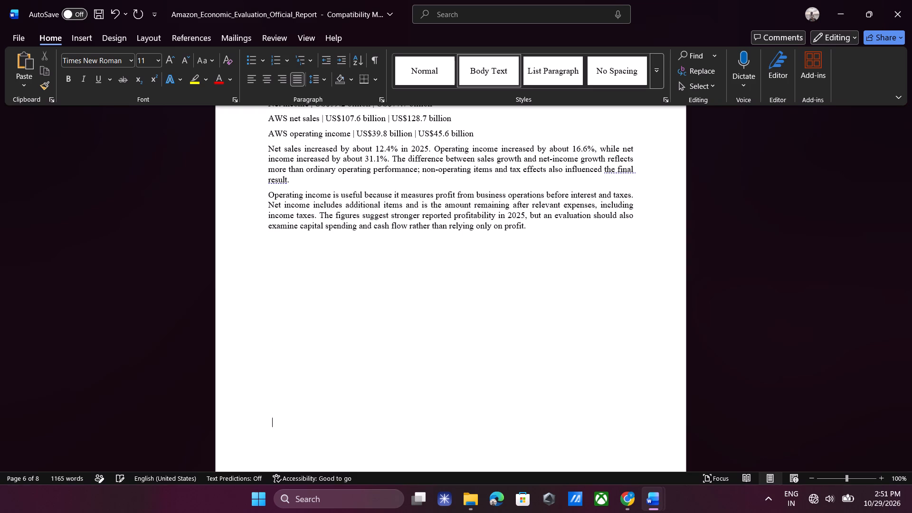
key(Return)
key(Return)
key(Return)
key(Return)
key(Return)
key(Return)
key(Return)
key(Return)
scroll(640, 226, down, 2)
key(Return)
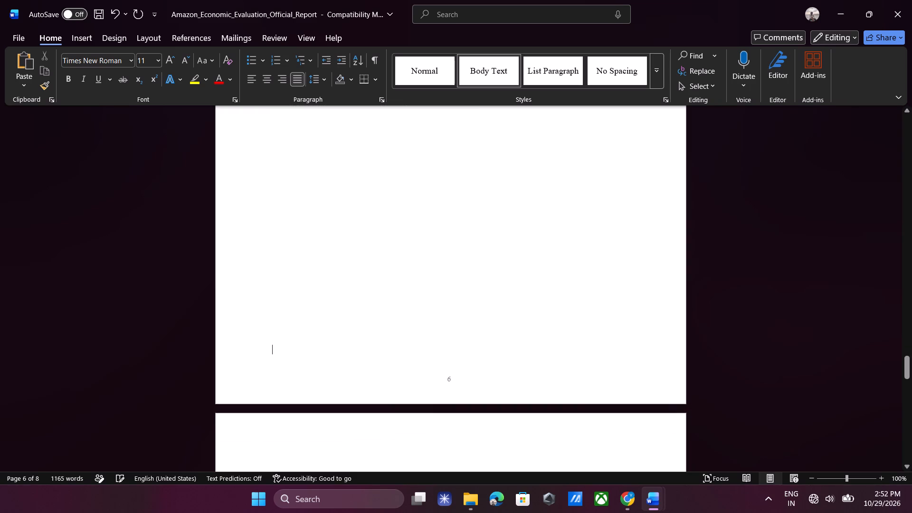
key(Return)
key(Return)
key(Return)
key(BackSpace)
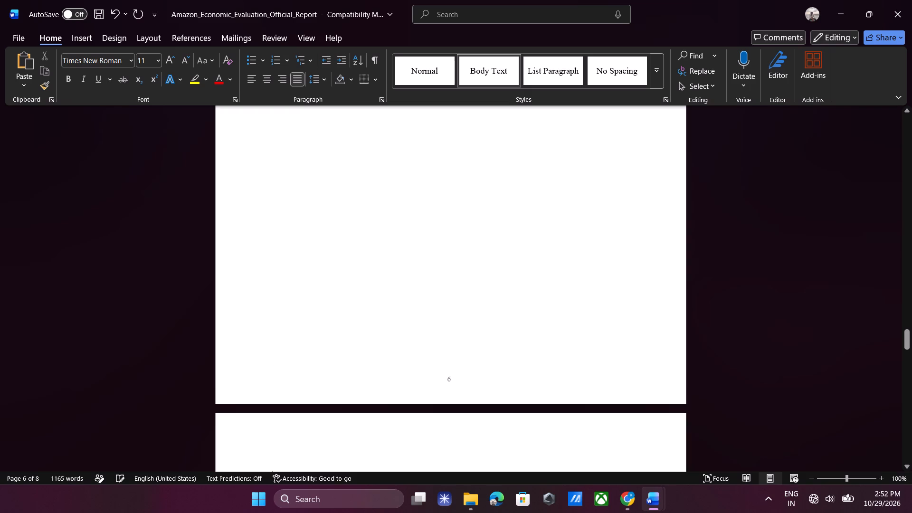
scroll(640, 226, down, 1)
key(BackSpace)
key(BackSpace)
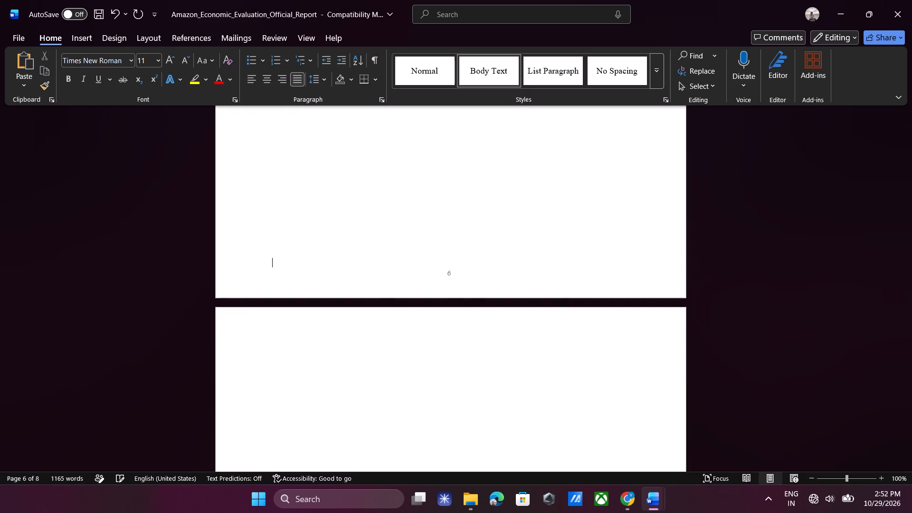
key(Return)
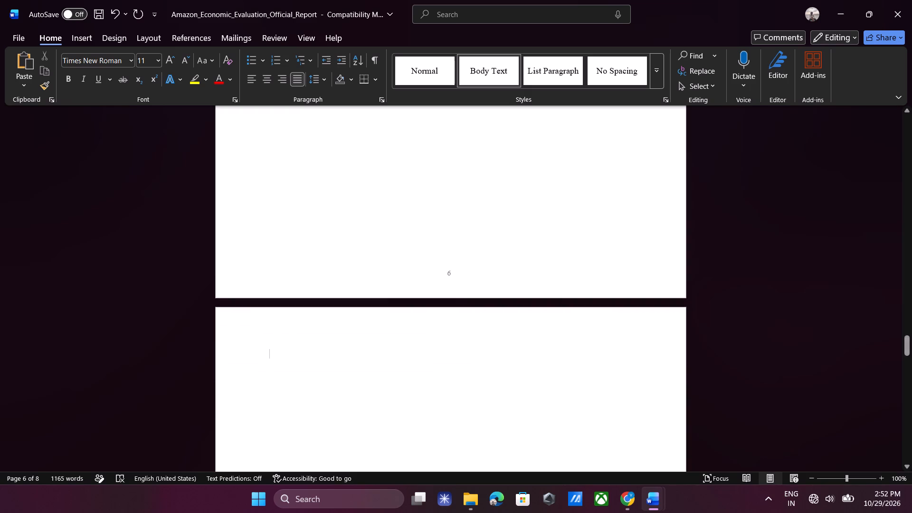
Paste the copied conclusion, references and appendix text at the top of page 7.
key(ctrl+v)
scroll(640, 226, up, 2)
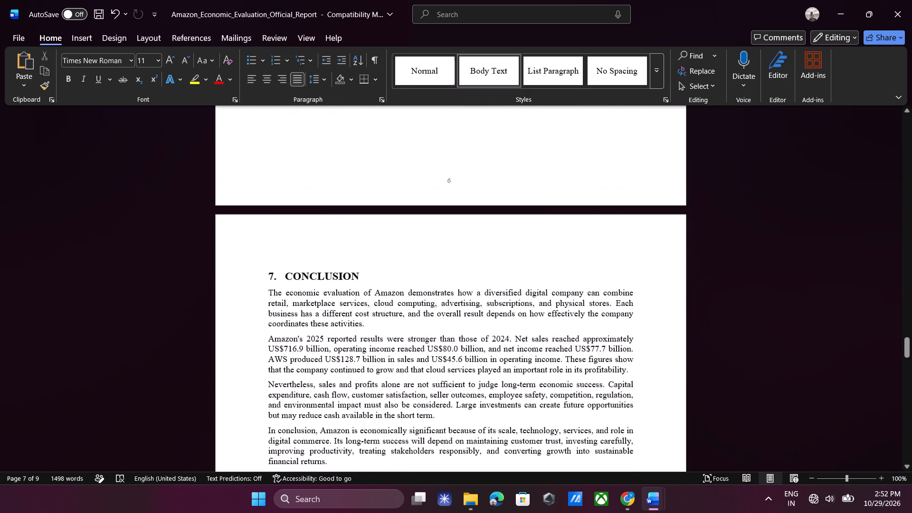
Review the report's page layout, from the pages after the pasted text back to the opening pages.
scroll(640, 226, up, 4)
scroll(640, 226, down, 5)
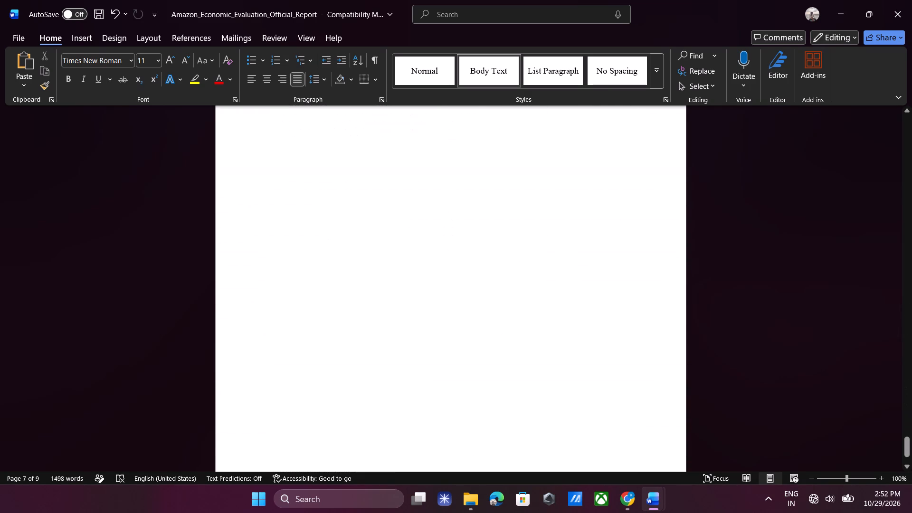
scroll(640, 226, down, 7)
scroll(640, 226, up, 3)
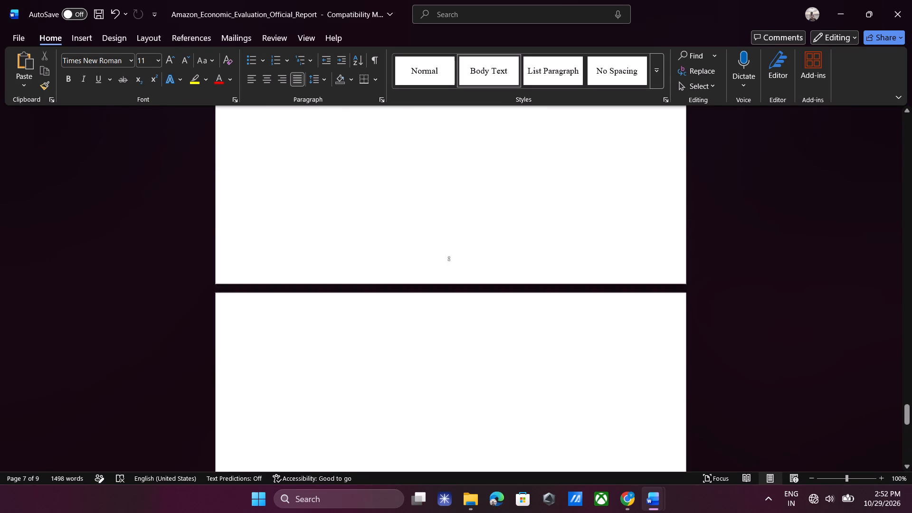
scroll(640, 226, up, 14)
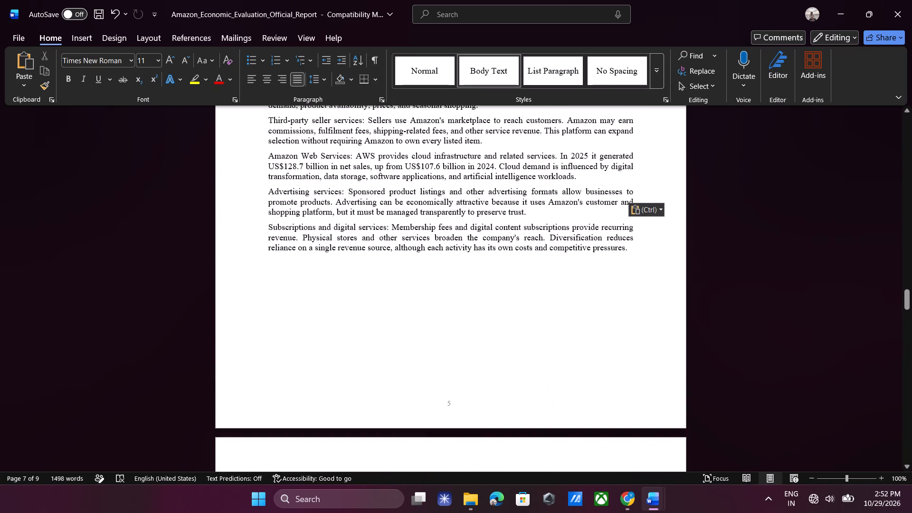
scroll(640, 226, up, 5)
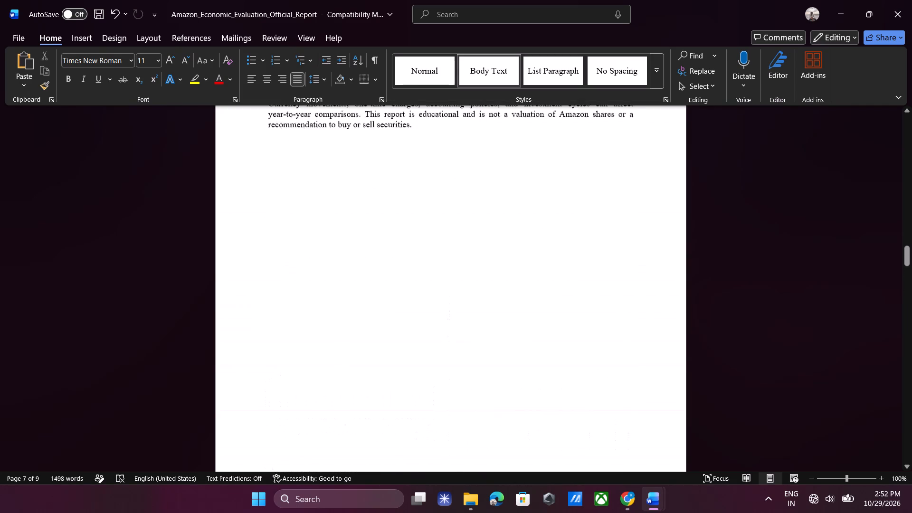
scroll(640, 226, up, 8)
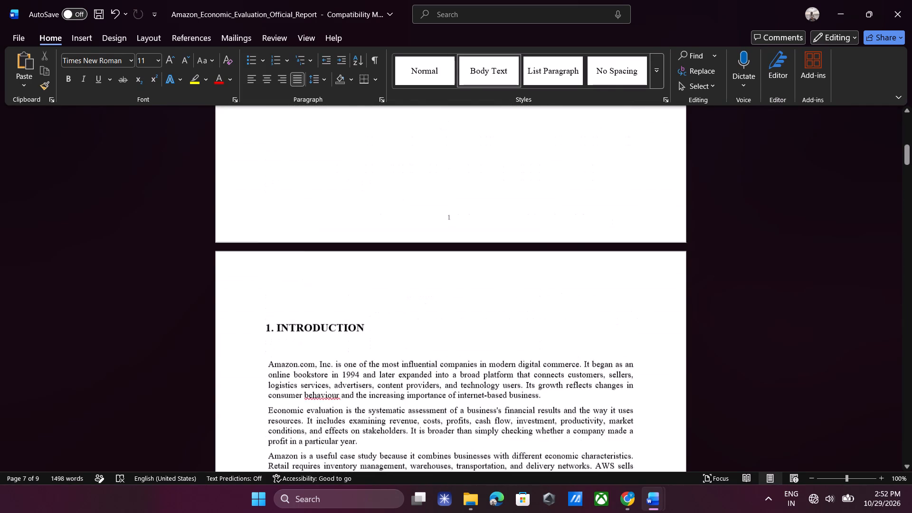
scroll(640, 226, up, 5)
scroll(640, 226, down, 8)
scroll(640, 226, up, 1)
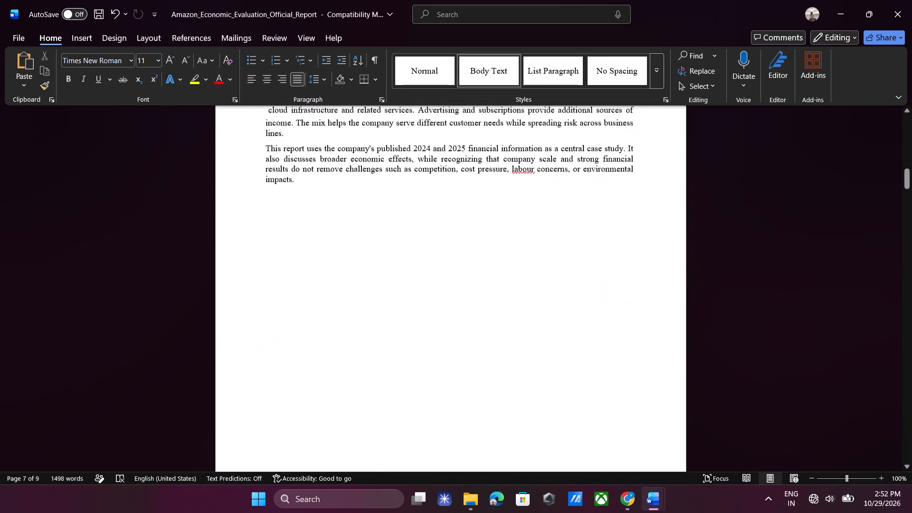
scroll(640, 226, up, 1)
scroll(640, 226, down, 2)
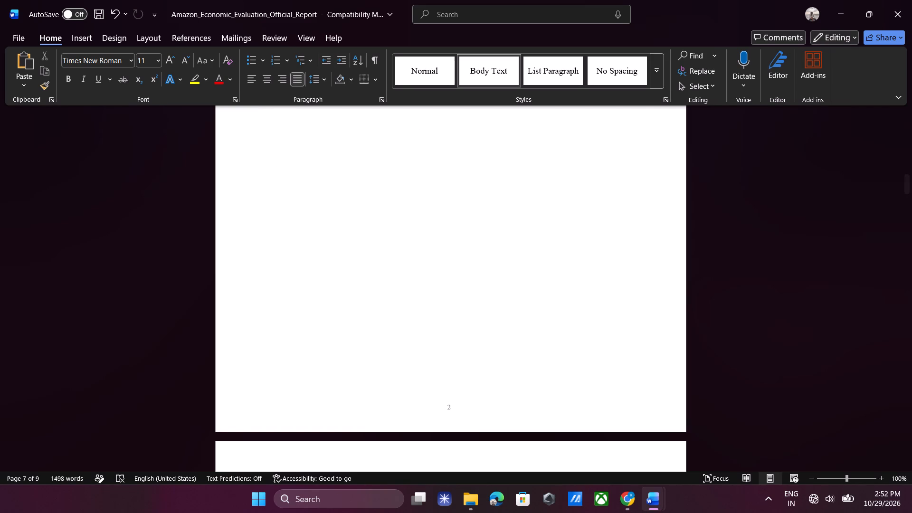
Replace the duplicate third entry in the contents table with "Economic Evaluation".
scroll(640, 226, up, 9)
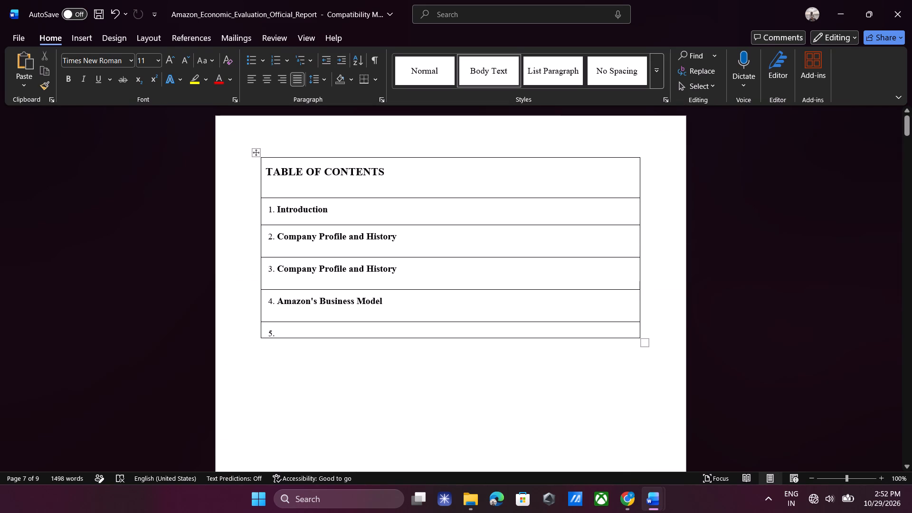
scroll(379, 234, down, 1)
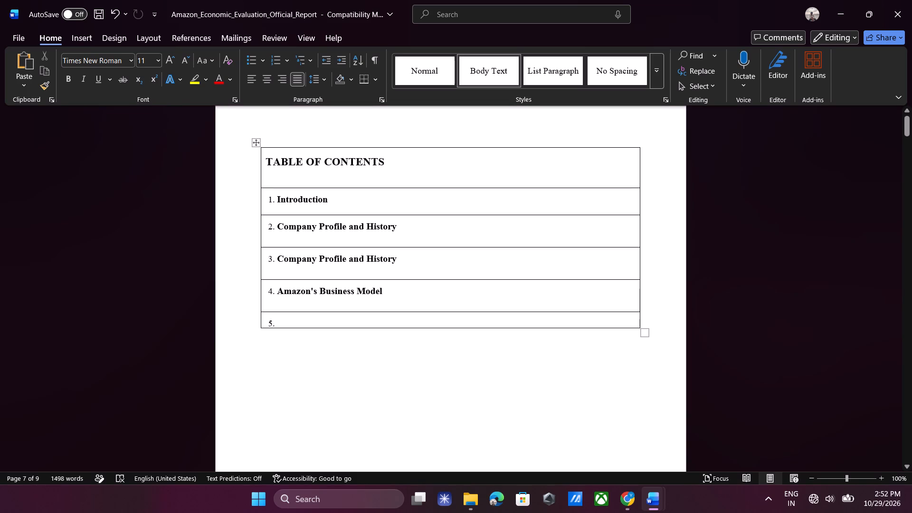
scroll(313, 276, down, 1)
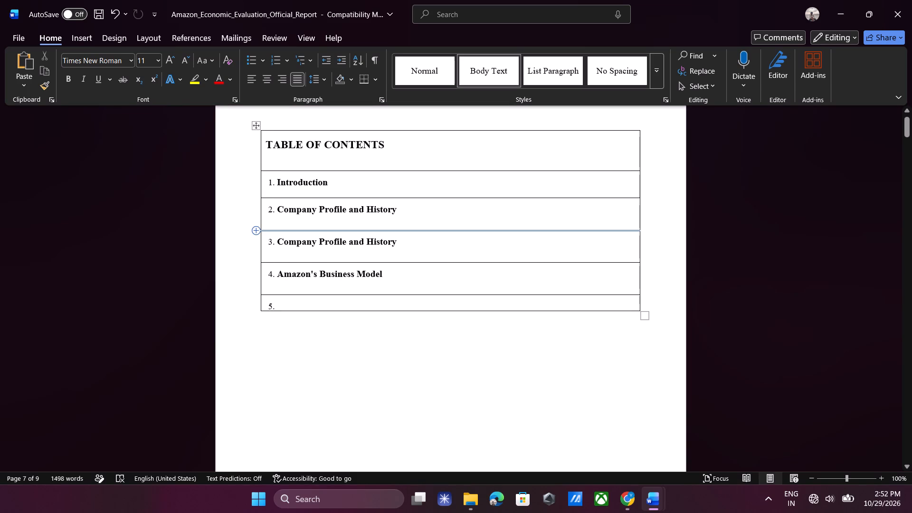
click(399, 240)
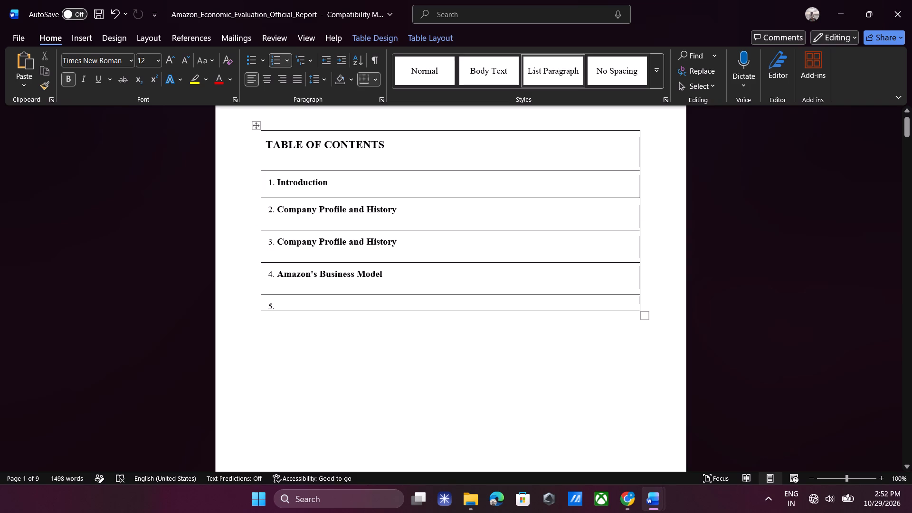
key(BackSpace)
key(BackSpace)
key(BackSpace)
key(BackSpace)
key(BackSpace)
key(BackSpace)
key(BackSpace)
key(BackSpace)
key(BackSpace)
key(BackSpace)
key(BackSpace)
key(BackSpace)
key(BackSpace)
key(BackSpace)
key(BackSpace)
key(BackSpace)
key(BackSpace)
key(BackSpace)
key(BackSpace)
key(BackSpace)
key(BackSpace)
key(BackSpace)
key(BackSpace)
key(BackSpace)
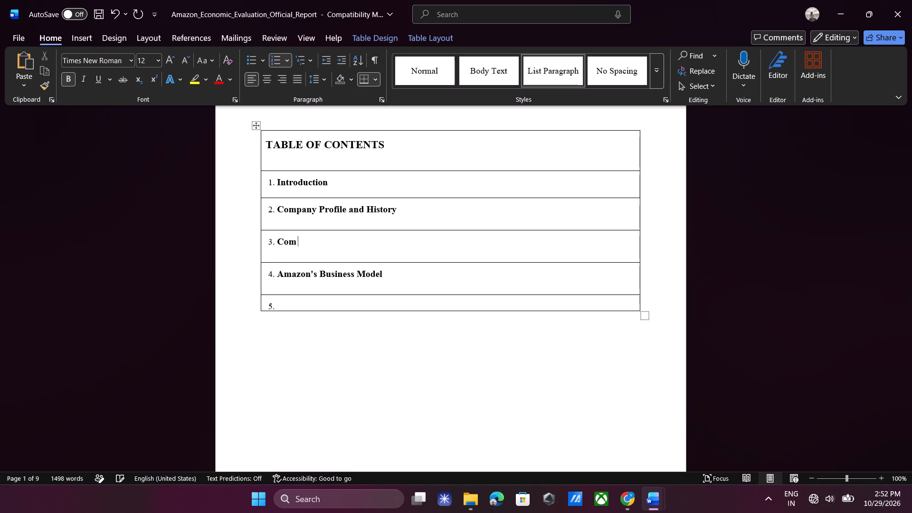
key(BackSpace)
key(BackSpace)
key(BackSpace)
text(Eco)
text(nomic Evaluti)
key(BackSpace)
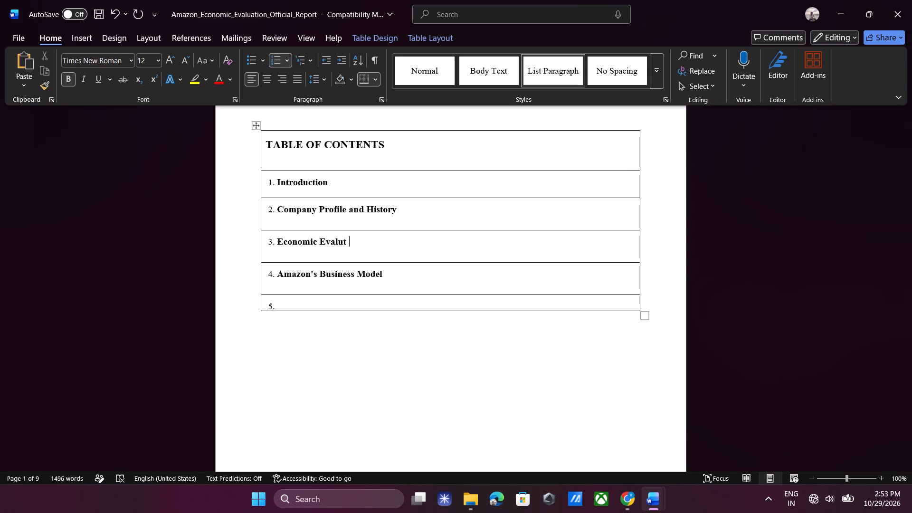
key(BackSpace)
text(ation)
Insert an unnumbered empty line between the "3. Economic Evaluation" heading and the objectives of the report.
scroll(431, 317, down, 5)
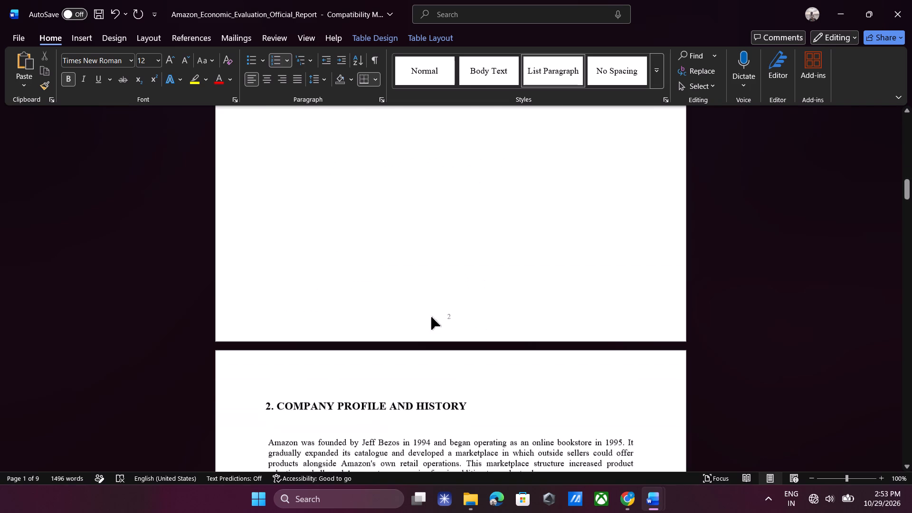
scroll(431, 317, up, 2)
click(431, 317)
scroll(431, 317, down, 3)
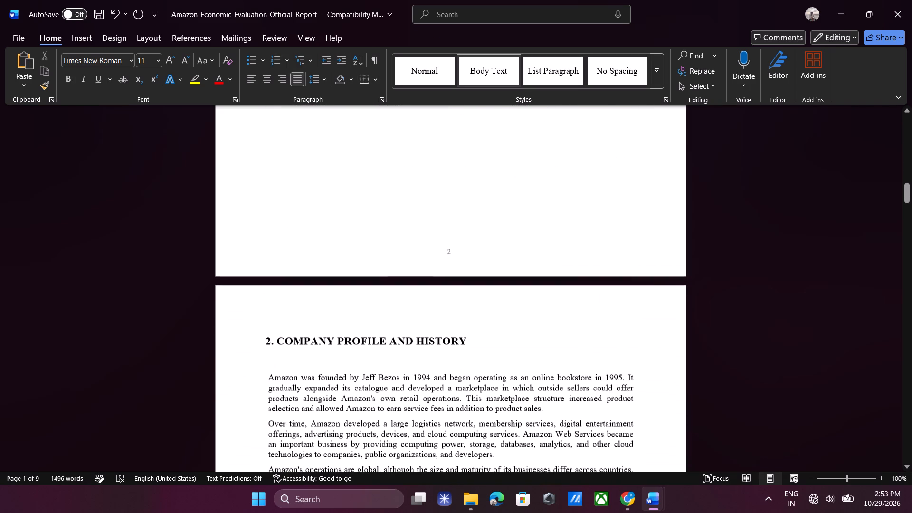
scroll(431, 317, down, 1)
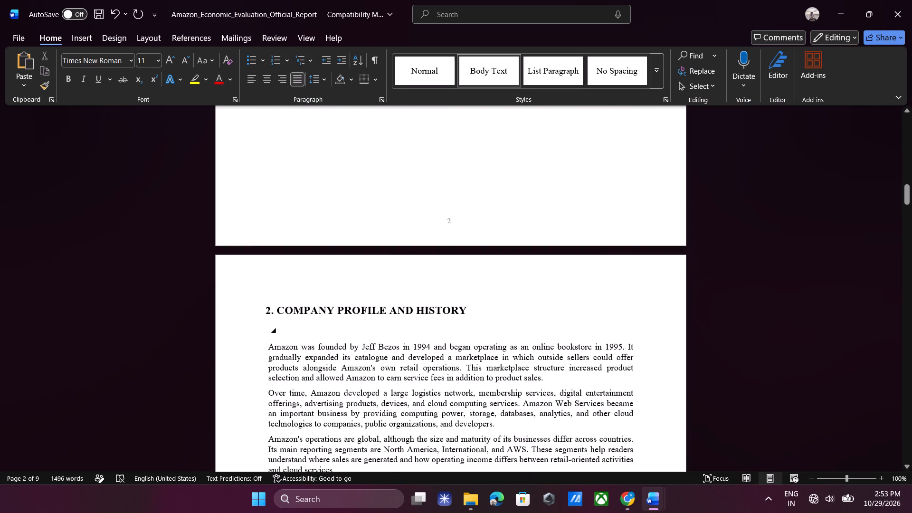
scroll(431, 317, down, 2)
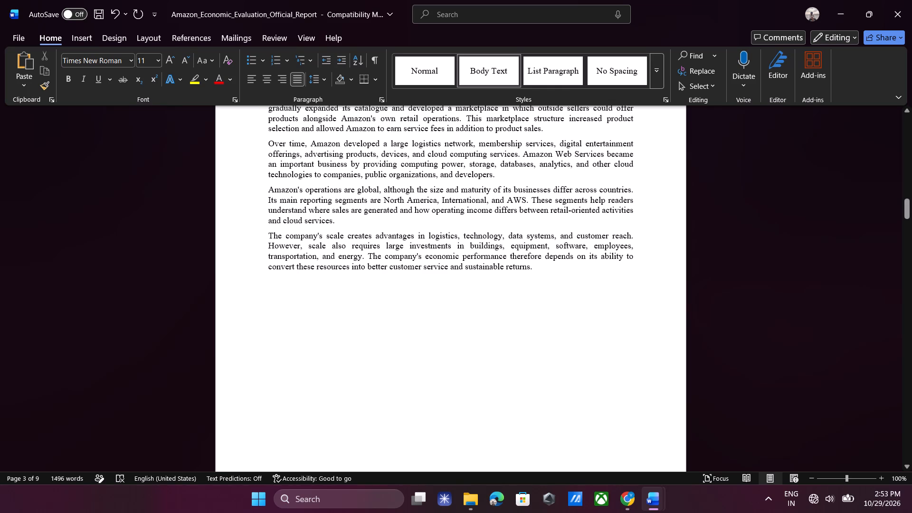
scroll(431, 317, down, 4)
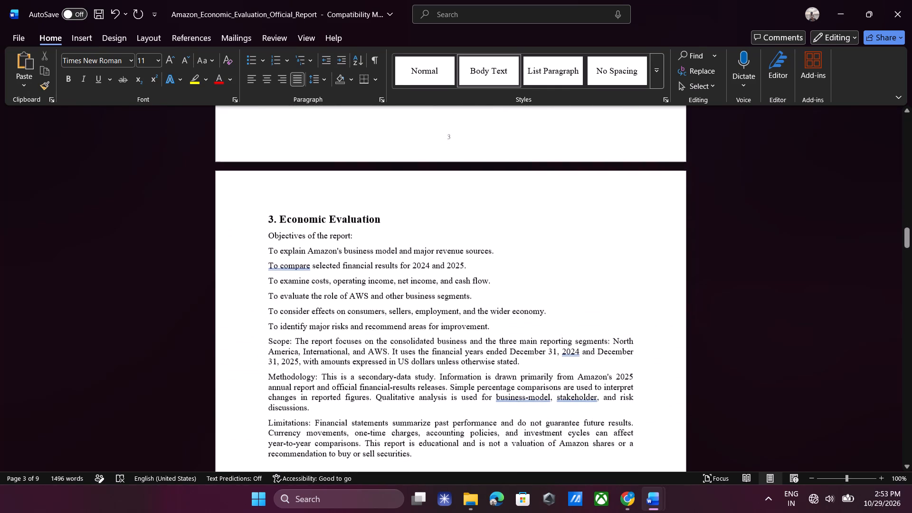
click(384, 215)
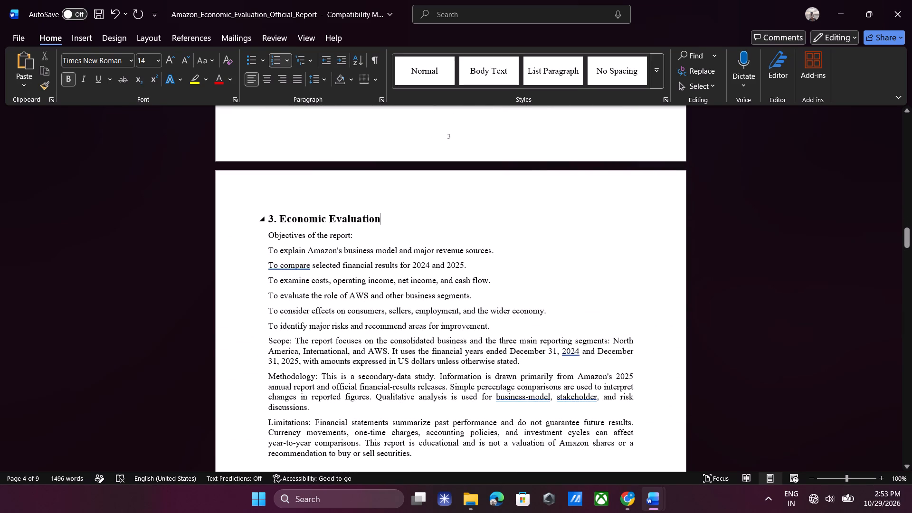
key(Return)
key(BackSpace)
Insert an unnumbered empty line between the "7. CONCLUSION" heading and its first paragraph.
scroll(384, 215, down, 1)
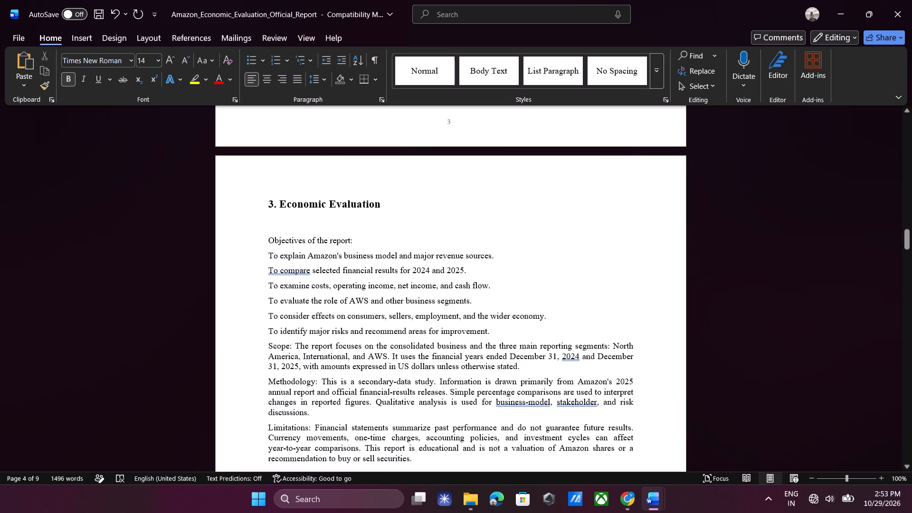
scroll(384, 215, down, 3)
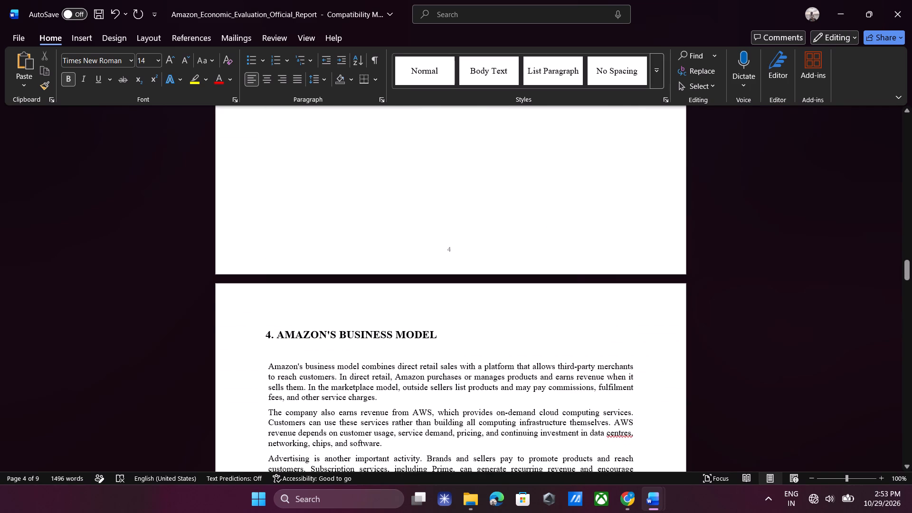
scroll(384, 215, down, 3)
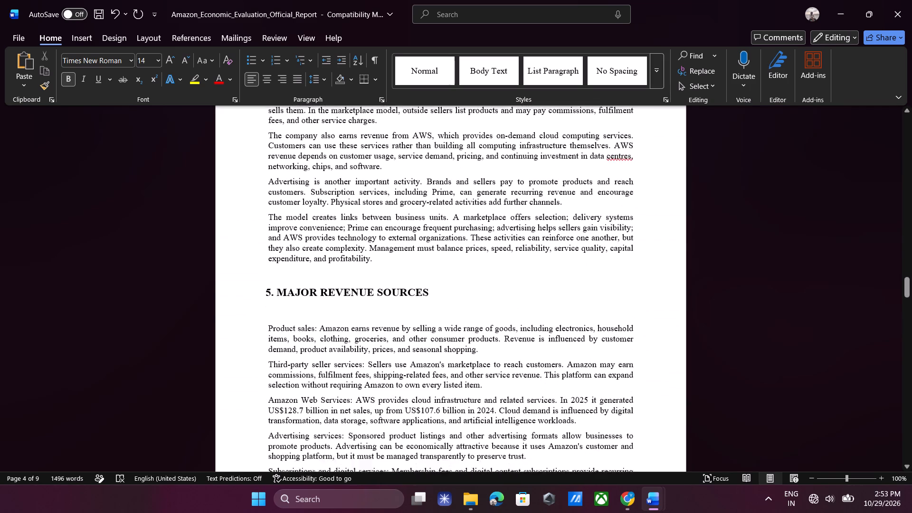
scroll(384, 215, down, 1)
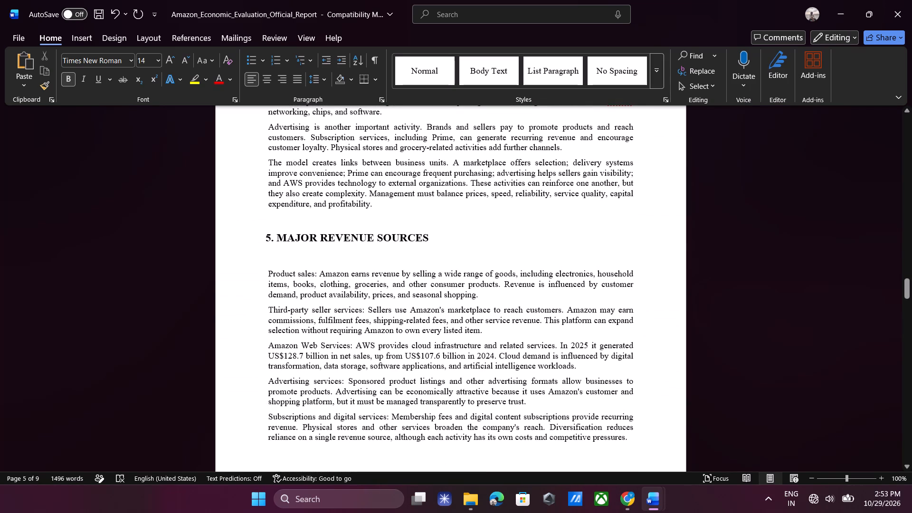
scroll(384, 215, down, 2)
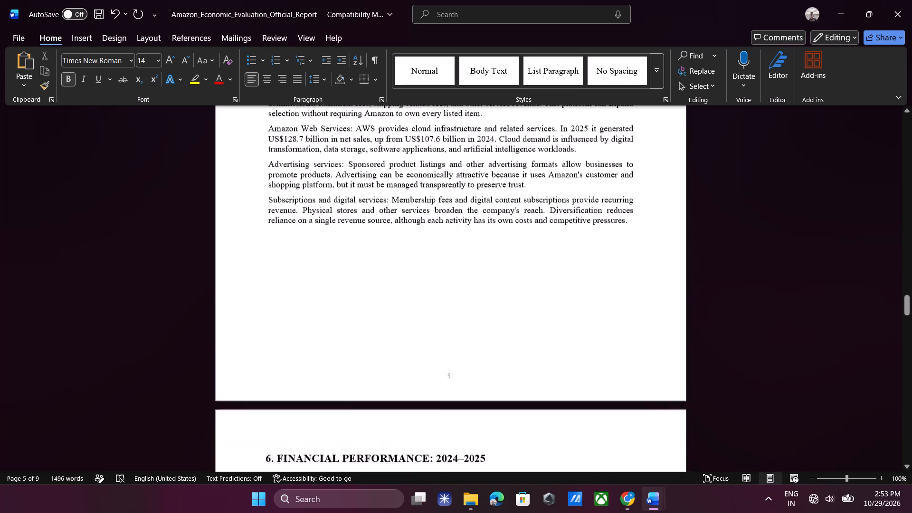
scroll(384, 215, down, 2)
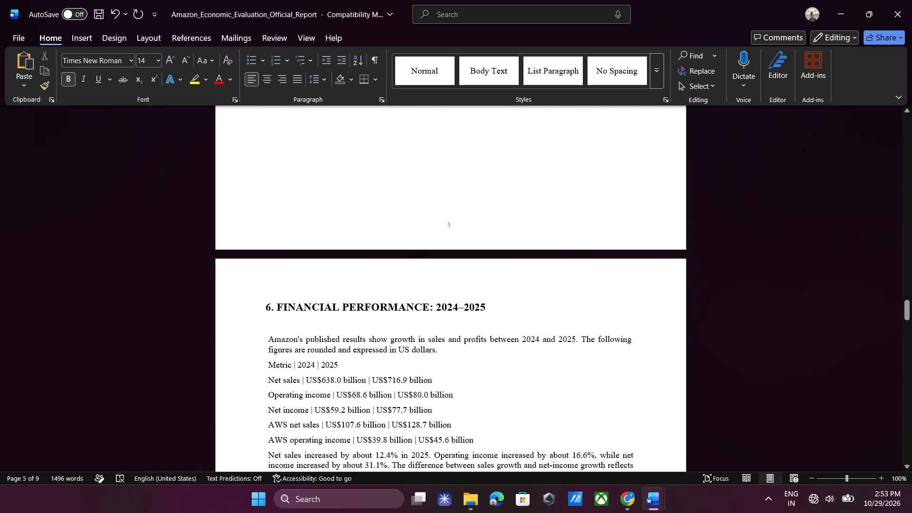
scroll(384, 215, down, 2)
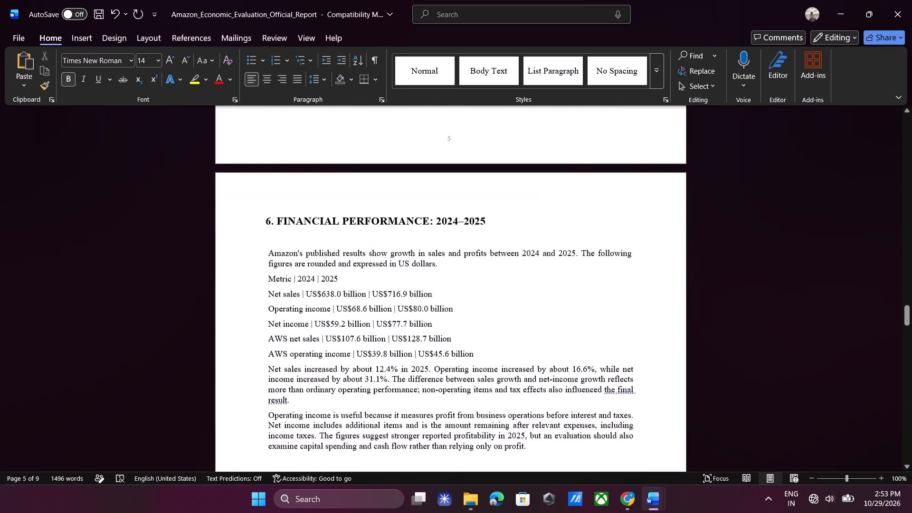
scroll(384, 215, down, 3)
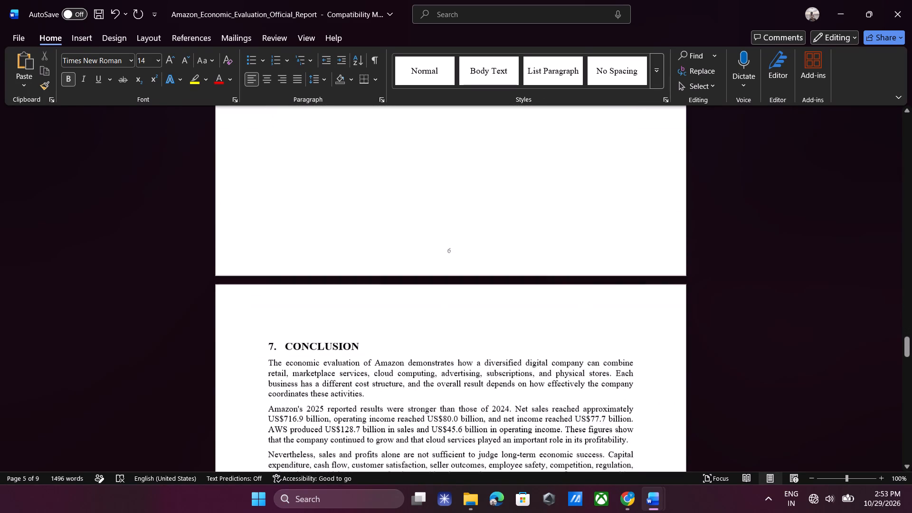
scroll(384, 215, down, 1)
click(361, 326)
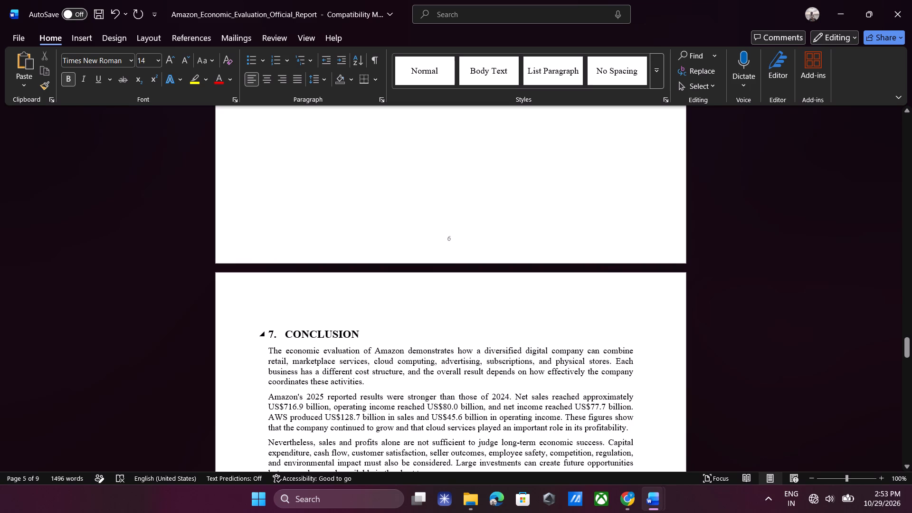
key(Return)
key(BackSpace)
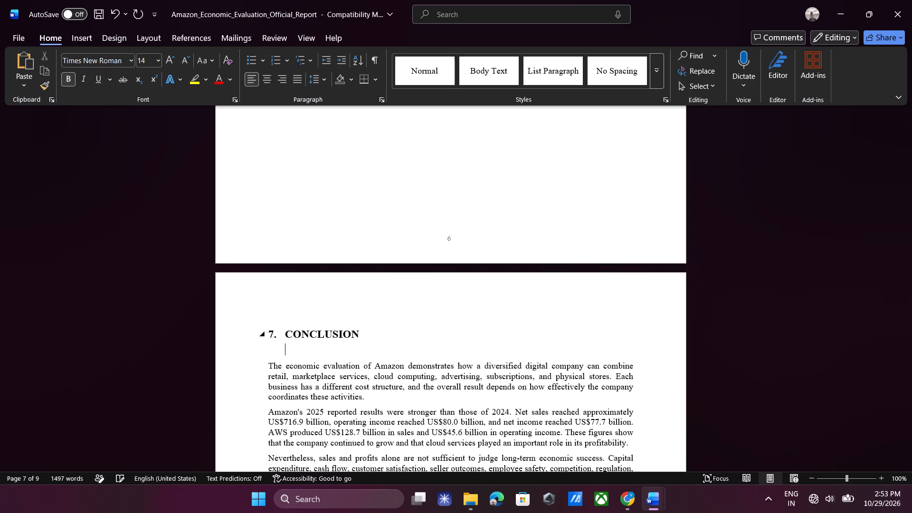
Add an empty line after the last conclusion paragraph, before the "8. REFERENCES AND APPENDIX" heading.
scroll(361, 326, left, 1)
scroll(361, 326, down, 2)
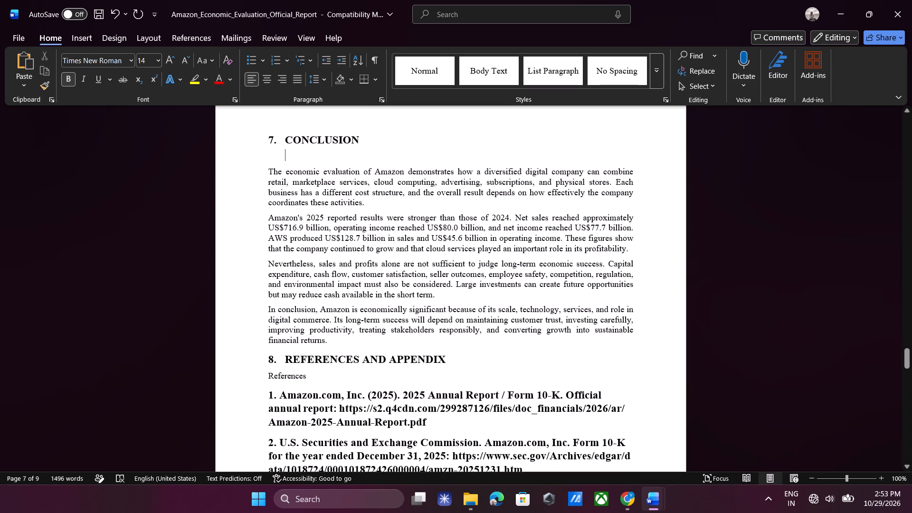
click(329, 343)
key(Return)
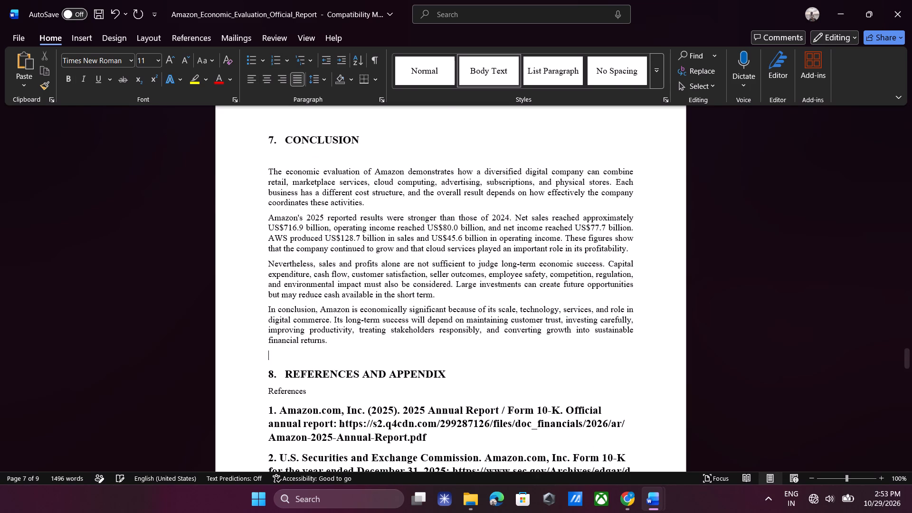
Delete the word "References" from the line below the "8. REFERENCES AND APPENDIX" heading, leaving that line empty.
scroll(329, 343, down, 3)
scroll(329, 343, up, 2)
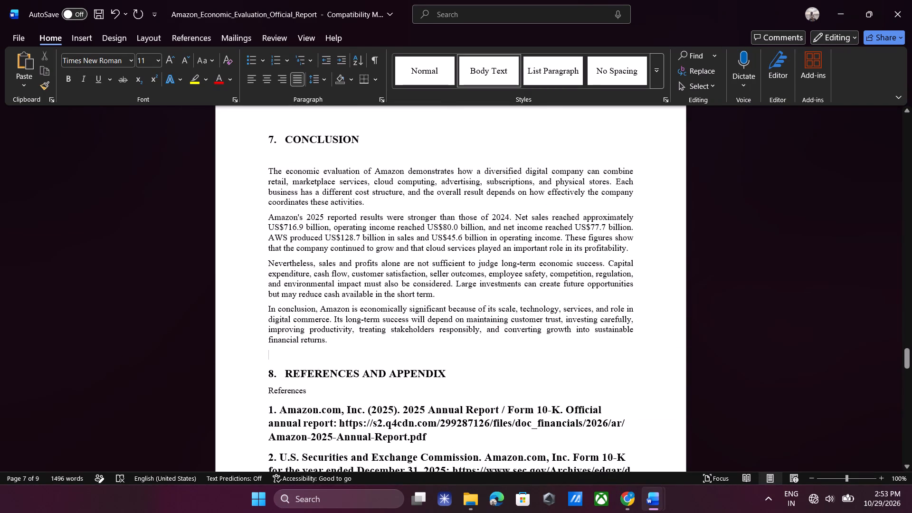
click(308, 387)
key(BackSpace)
key(BackSpace)
key(BackSpace)
key(BackSpace)
key(BackSpace)
key(BackSpace)
key(BackSpace)
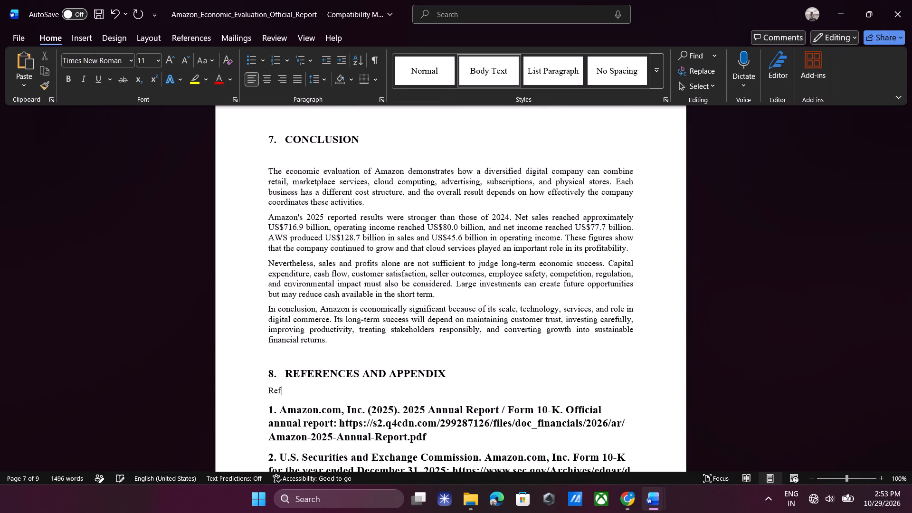
key(BackSpace)
key(BackSpace)
key(BackSpace)
Review the section headings and page layout from the financial performance section back to the introduction.
scroll(308, 387, up, 2)
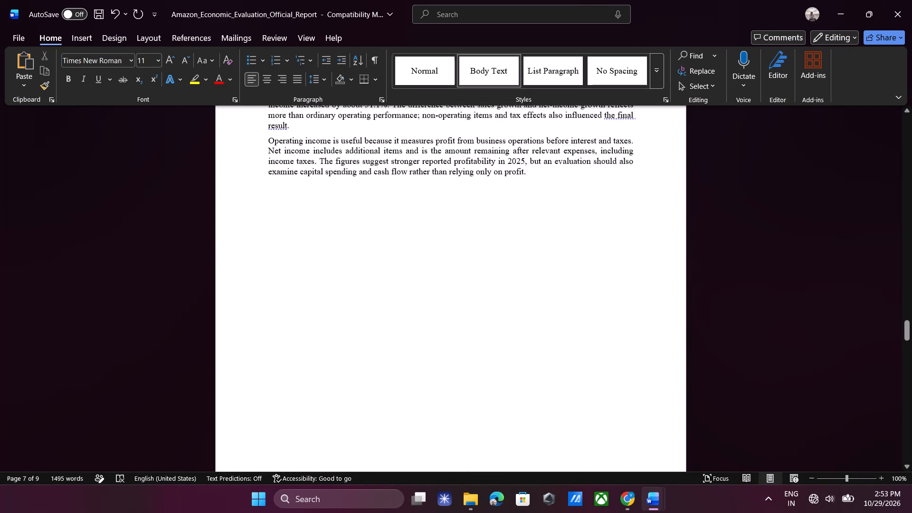
scroll(308, 387, up, 5)
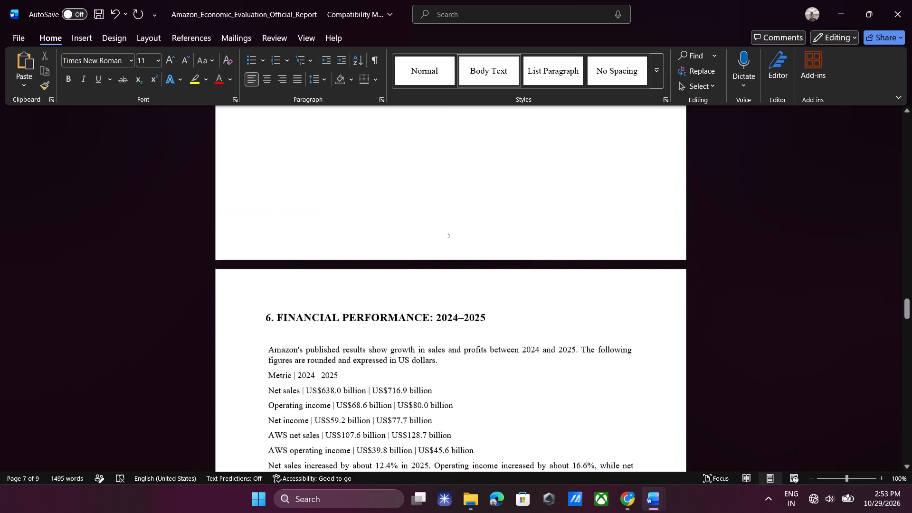
scroll(308, 387, up, 2)
scroll(308, 387, down, 2)
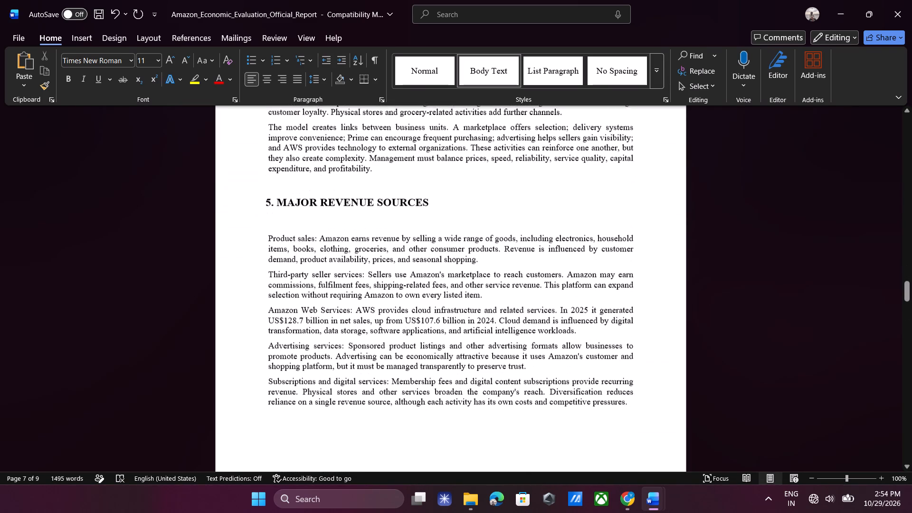
scroll(308, 387, down, 1)
scroll(308, 387, up, 1)
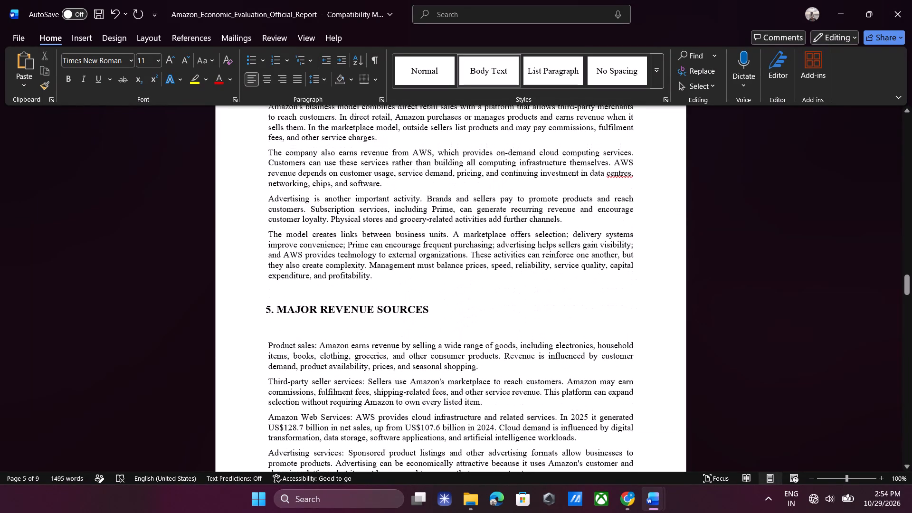
scroll(308, 387, down, 1)
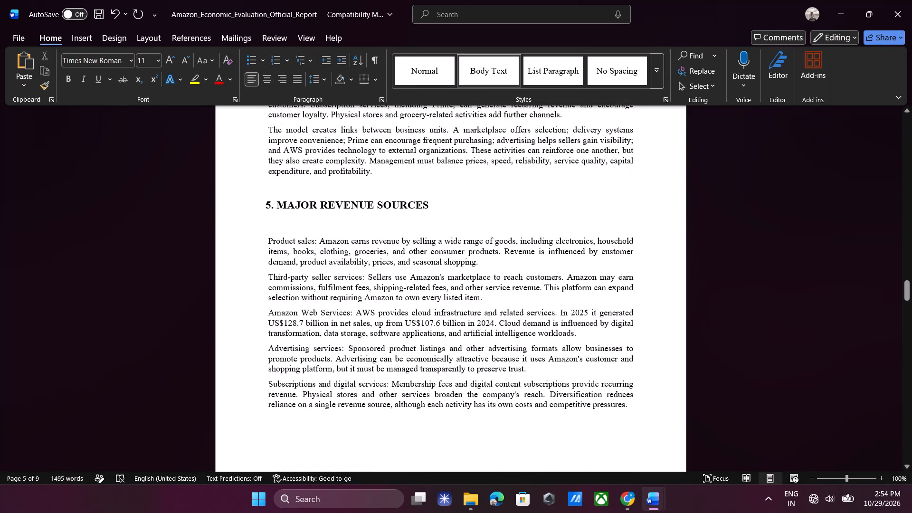
scroll(247, 290, up, 3)
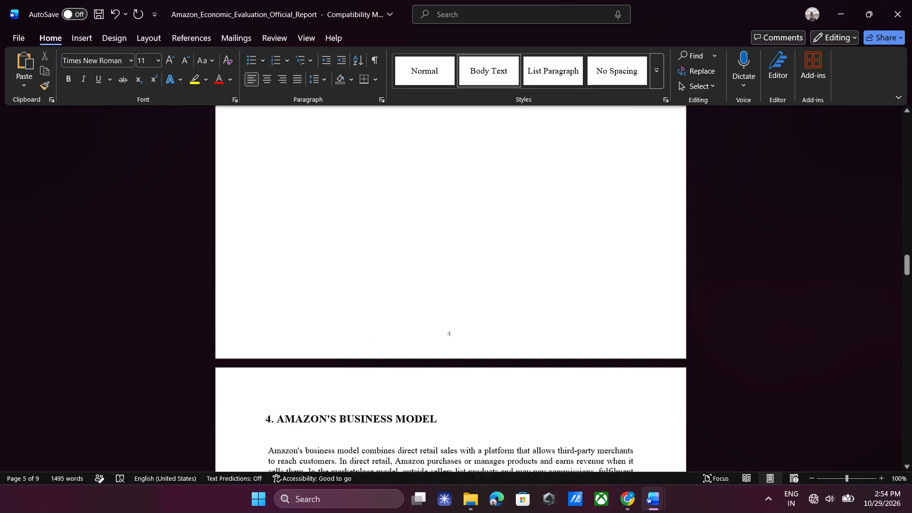
scroll(247, 290, up, 5)
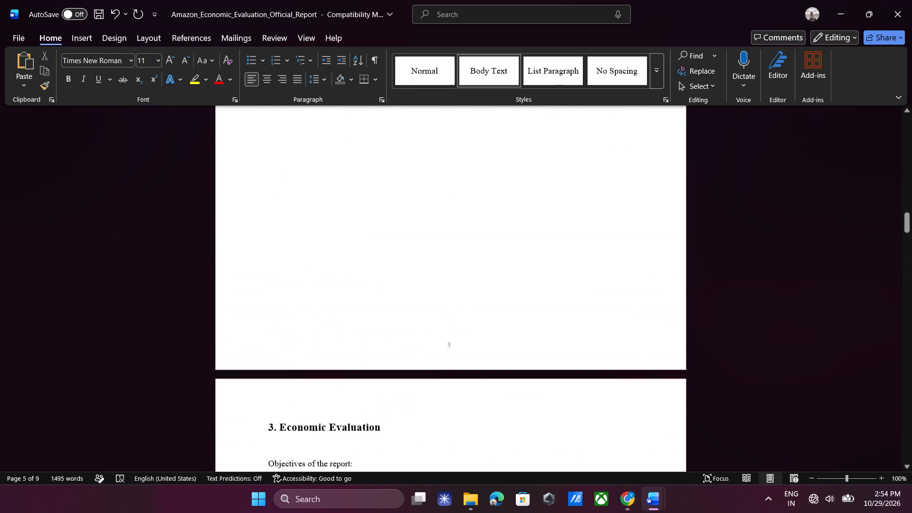
scroll(247, 290, up, 6)
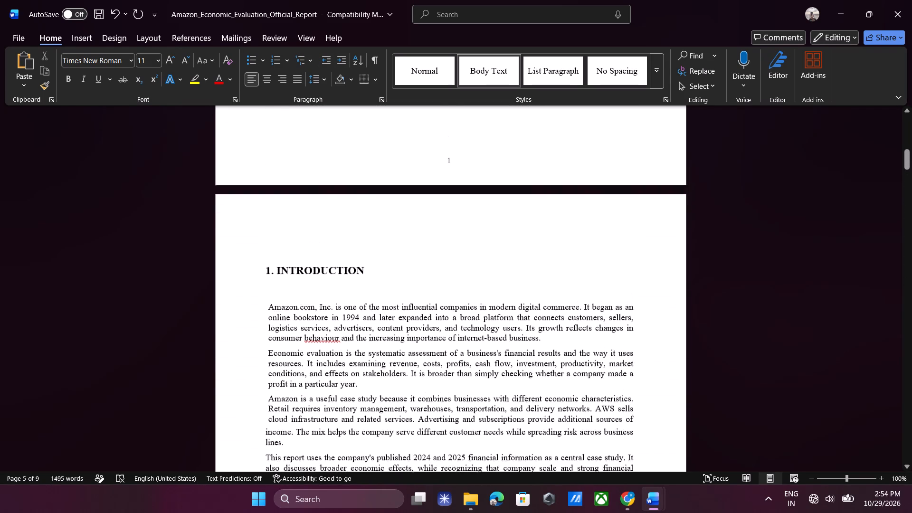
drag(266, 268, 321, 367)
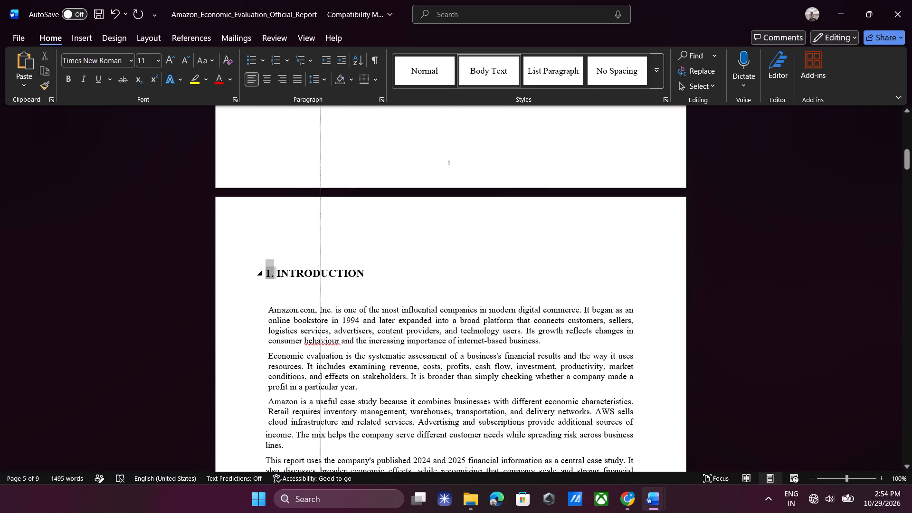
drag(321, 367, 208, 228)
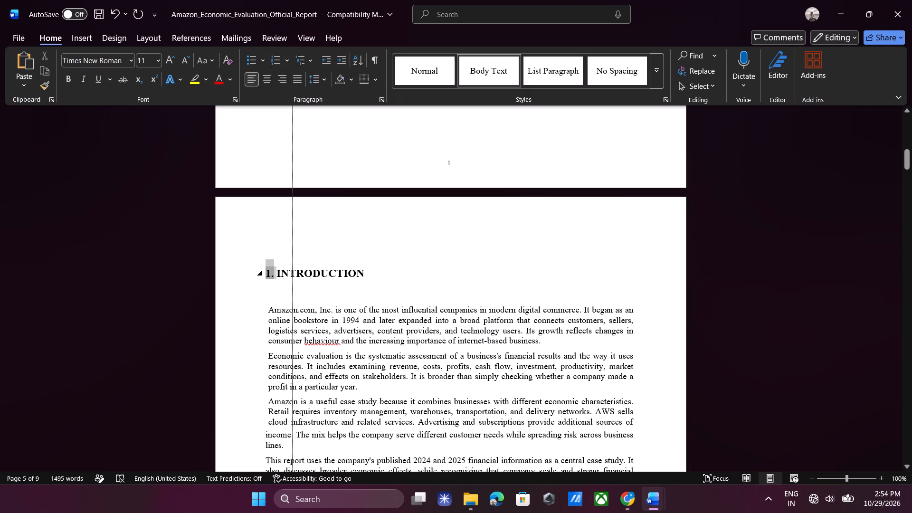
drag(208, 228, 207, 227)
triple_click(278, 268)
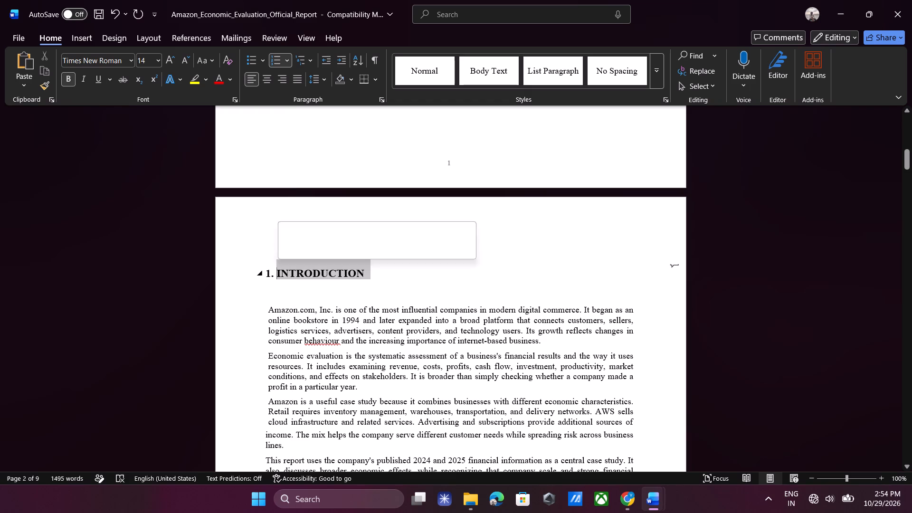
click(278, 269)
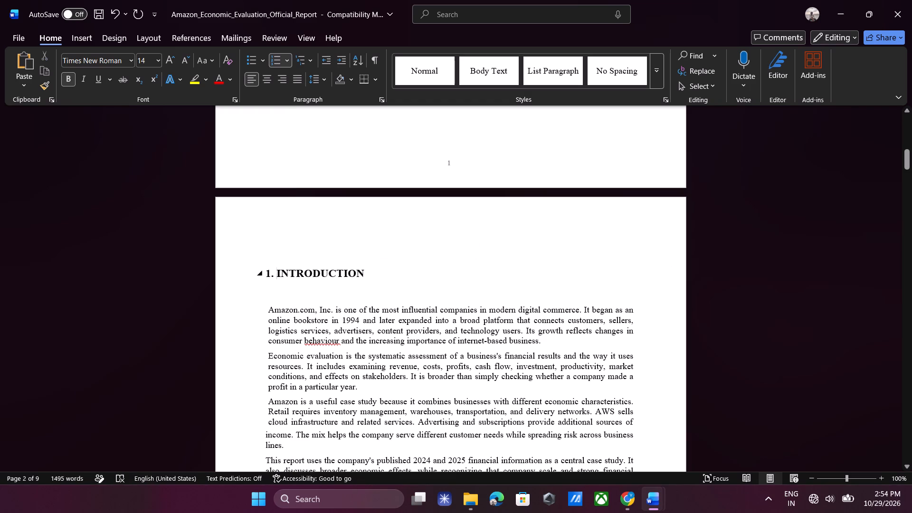
Select the report's body text from the "INTRODUCTION" heading through the company profile and economic evaluation sections.
drag(281, 271, 420, 456)
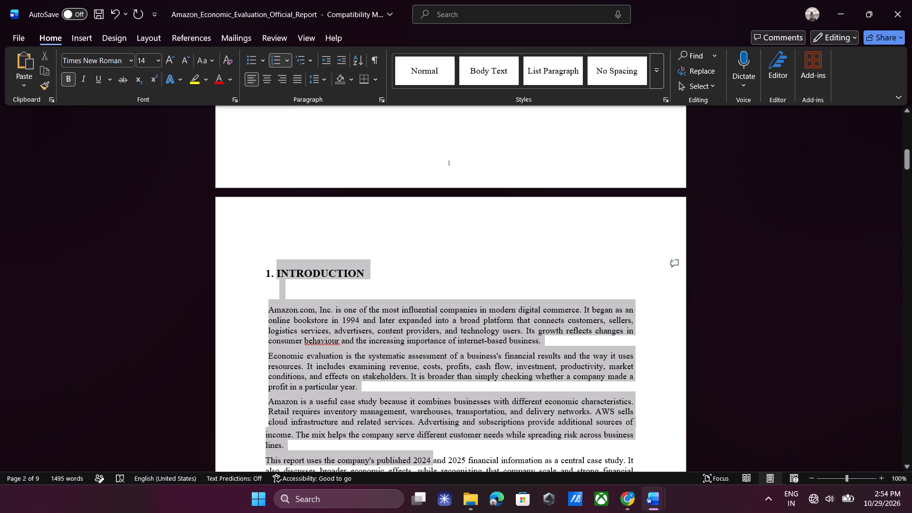
drag(420, 456, 467, 473)
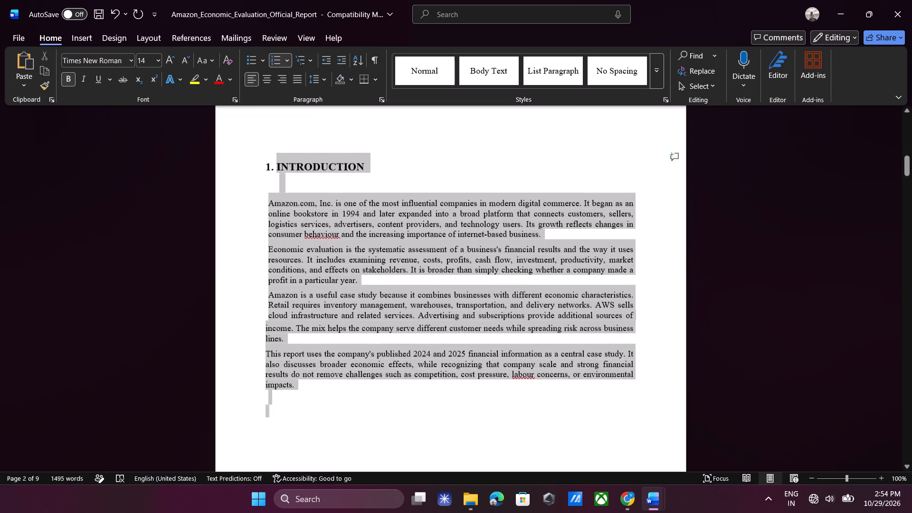
drag(467, 473, 452, 470)
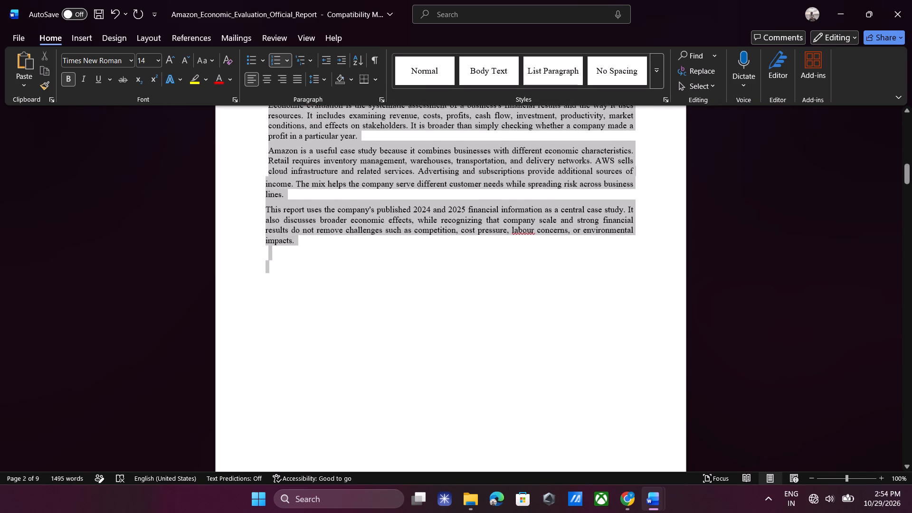
drag(452, 470, 454, 475)
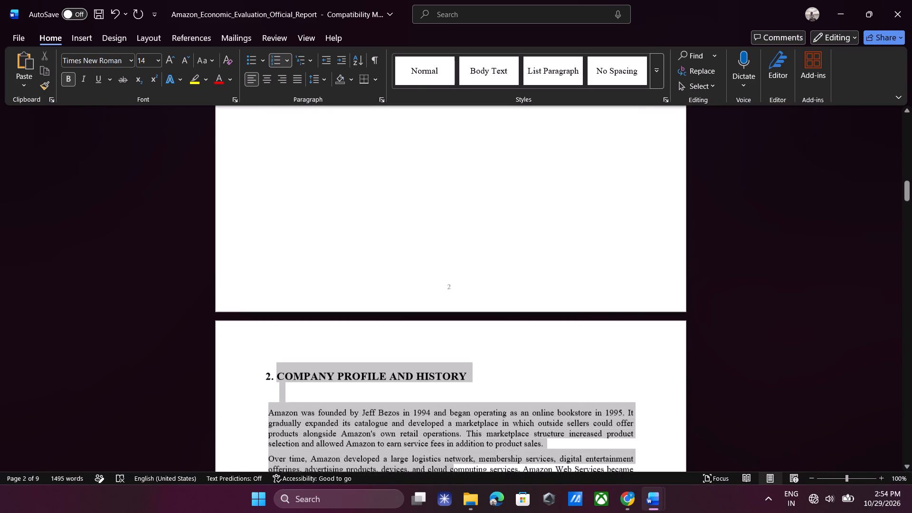
drag(454, 475, 454, 474)
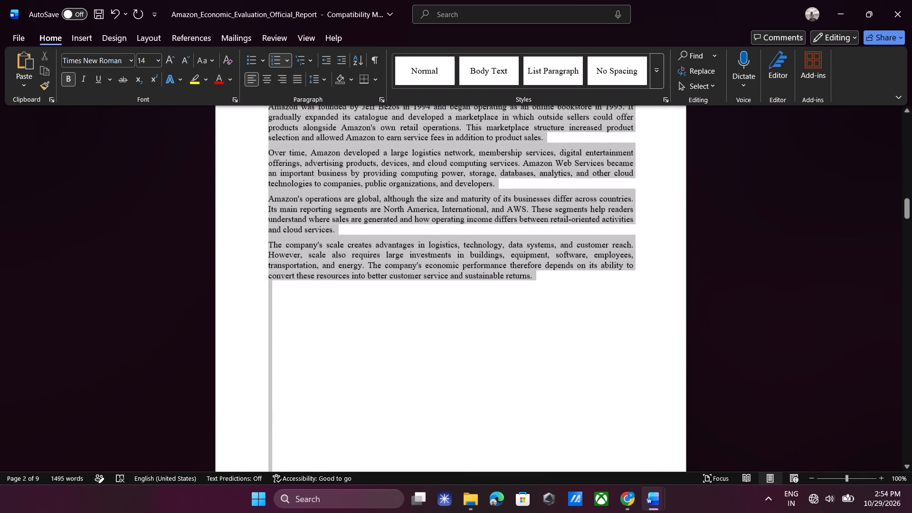
drag(454, 474, 453, 446)
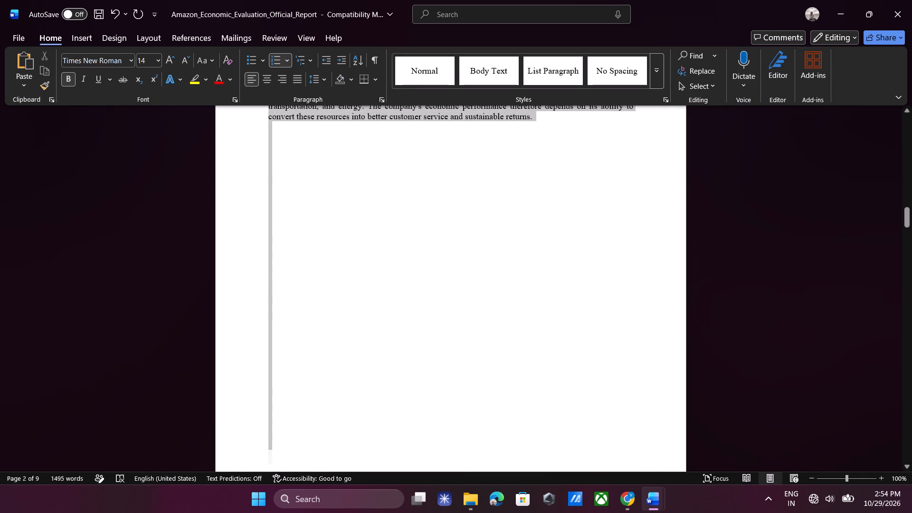
drag(453, 446, 458, 468)
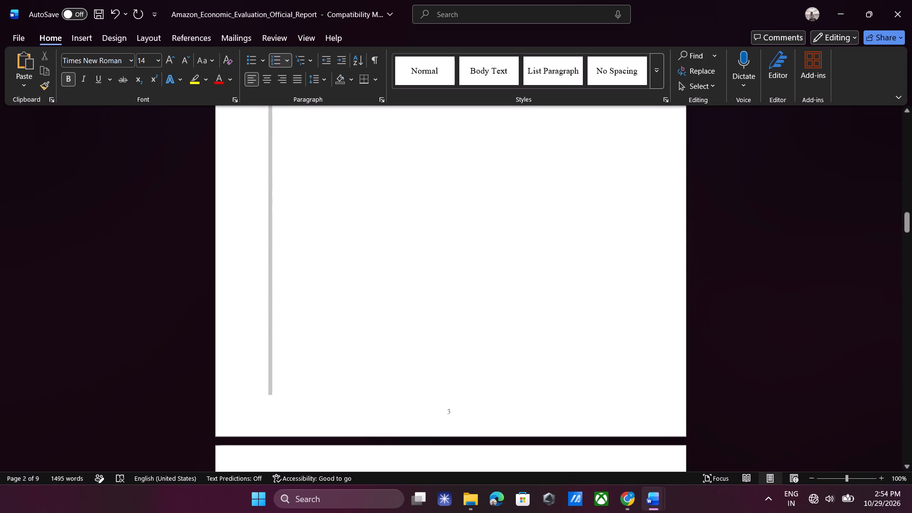
drag(458, 468, 458, 483)
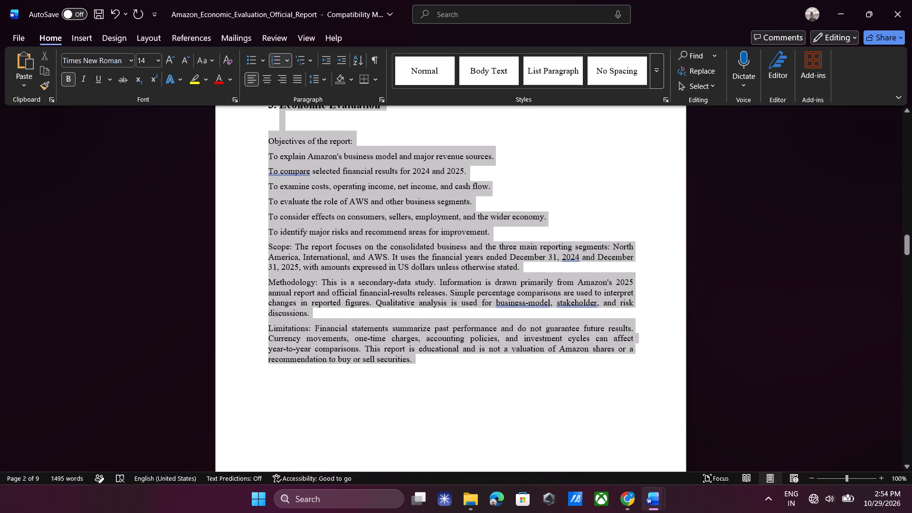
drag(458, 483, 458, 482)
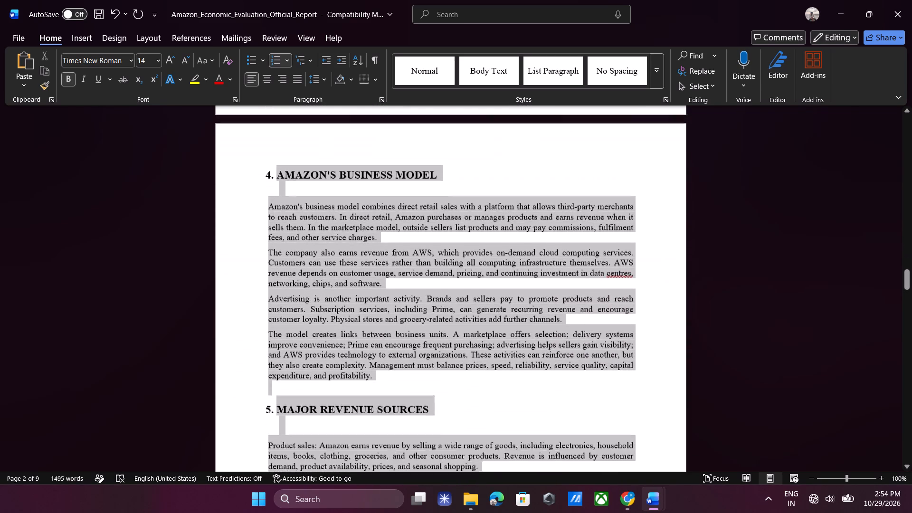
Extend the selection through the end of the "MAJOR REVENUE SOURCES" section, just before "6. FINANCIAL PERFORMANCE: 2024–2025", and copy the selected text.
drag(458, 482, 437, 301)
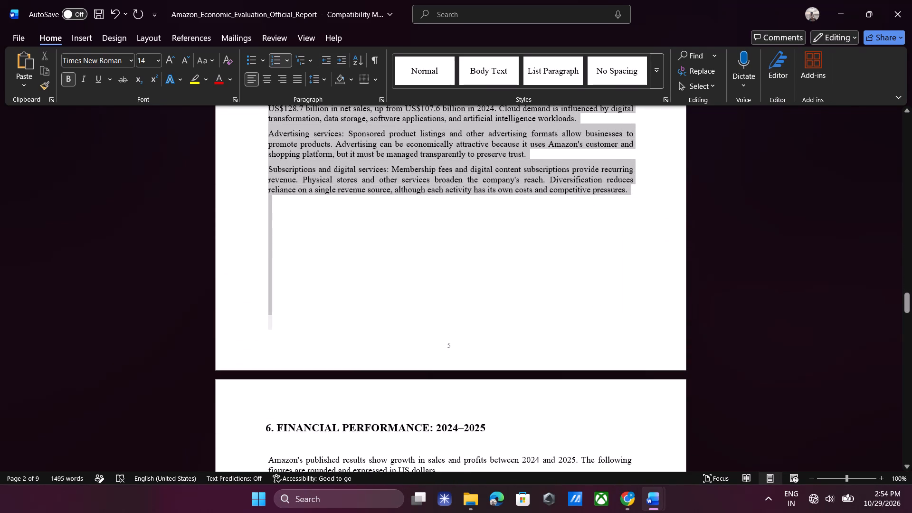
drag(437, 301, 439, 304)
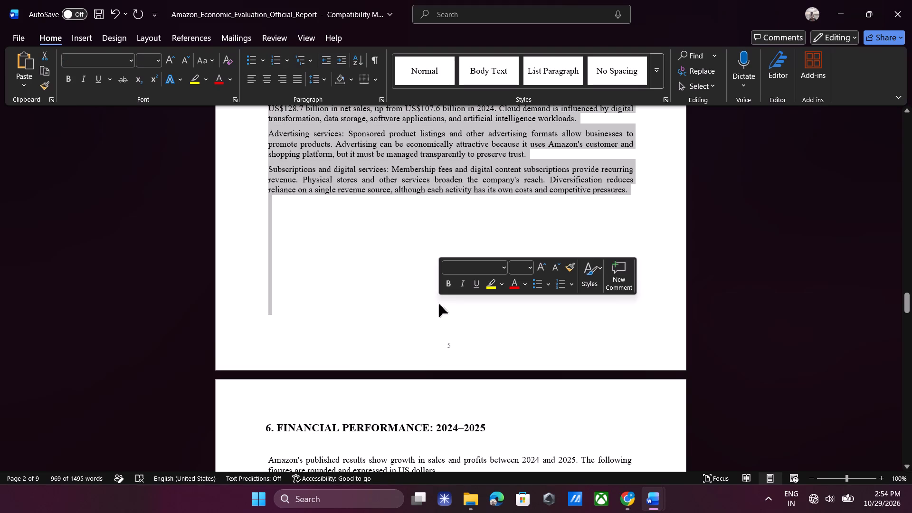
key(ctrl+c)
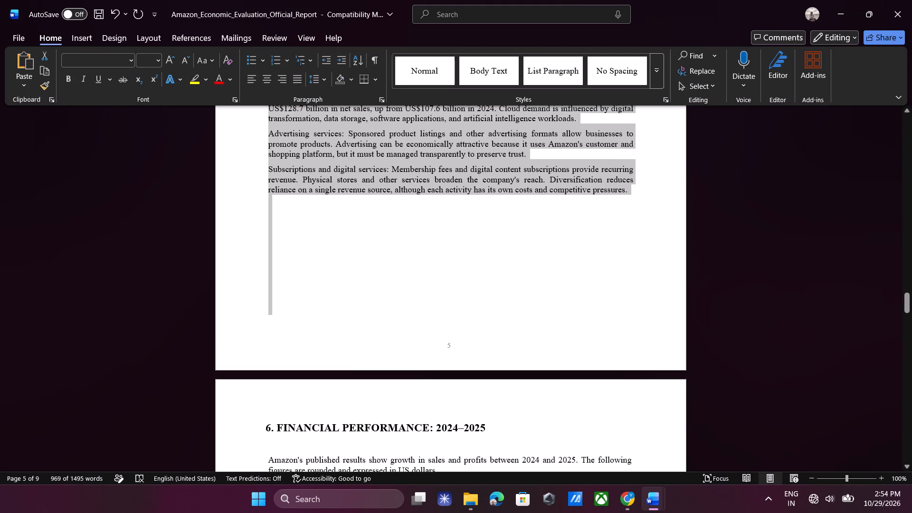